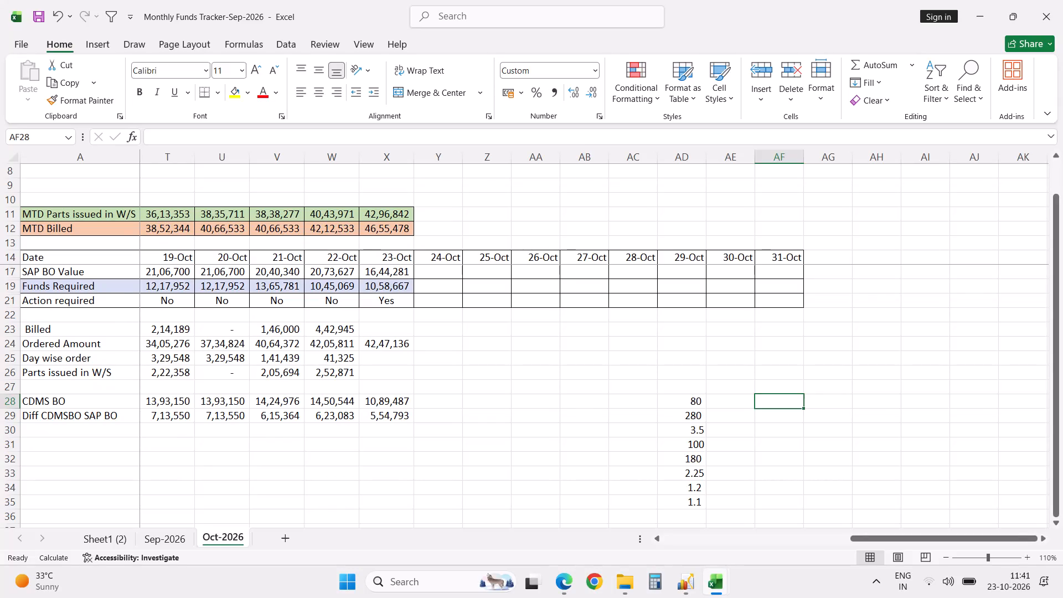
# Open the Part Sale Statement-April to Sep 2026 workbook from Downloads > Monthly Reports > Sep-2026 without updating its external links.
pyautogui.click(628, 582)
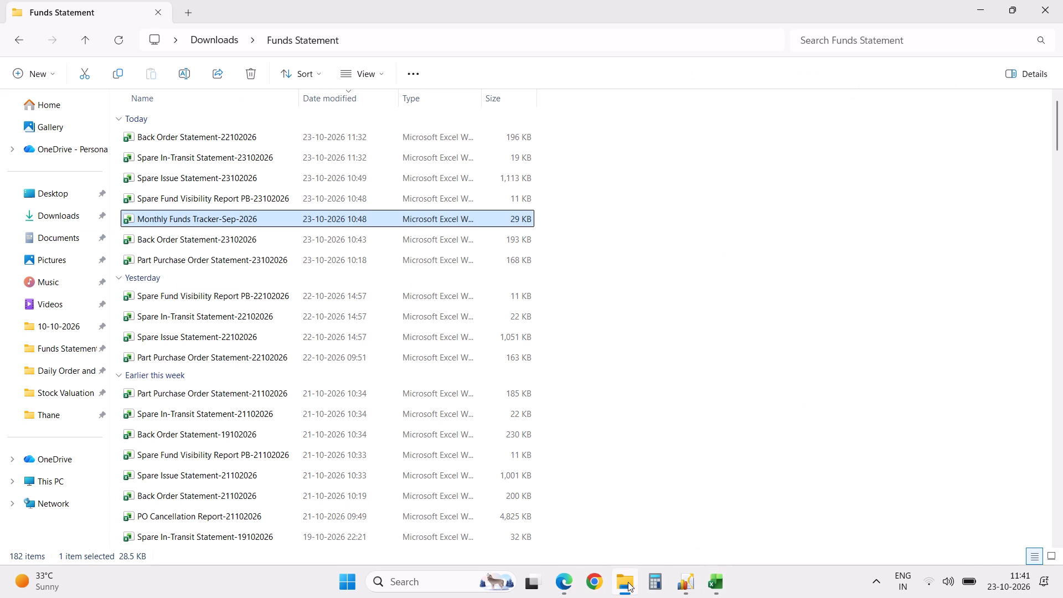
pyautogui.press('BackSpace')
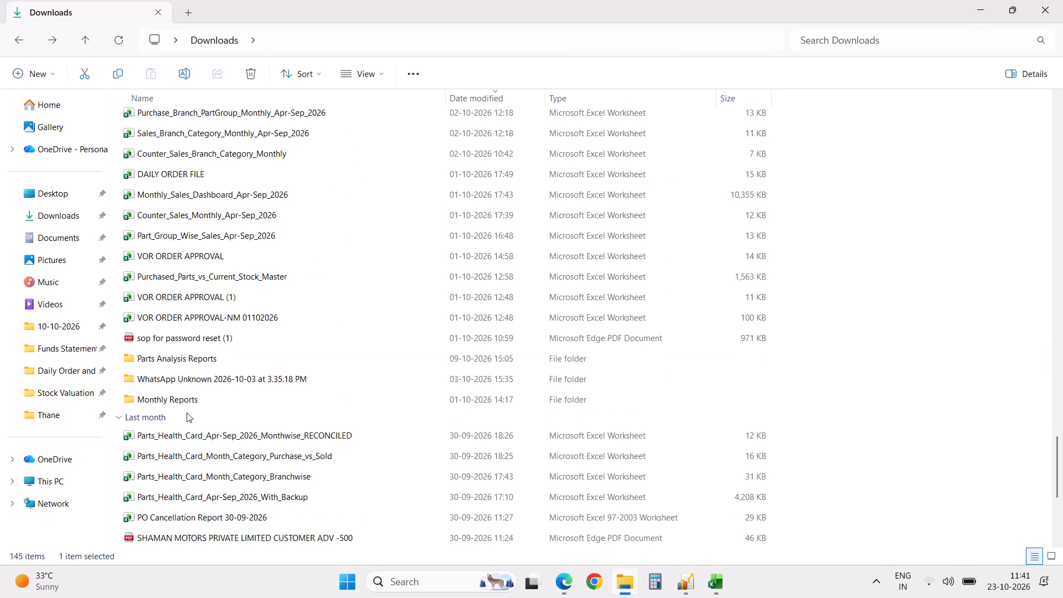
pyautogui.doubleClick(187, 399)
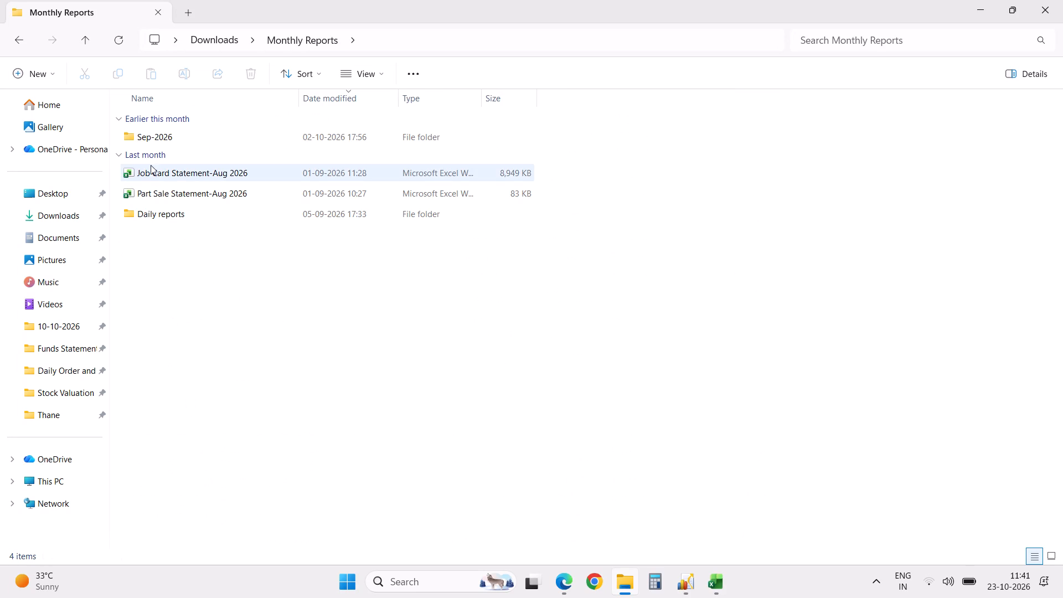
pyautogui.doubleClick(163, 140)
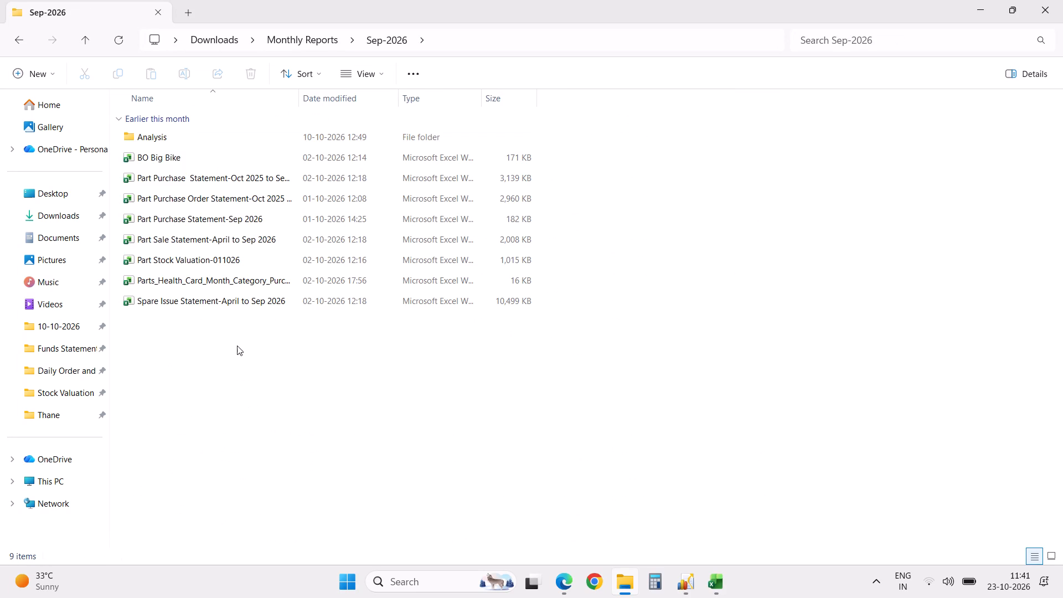
pyautogui.doubleClick(237, 238)
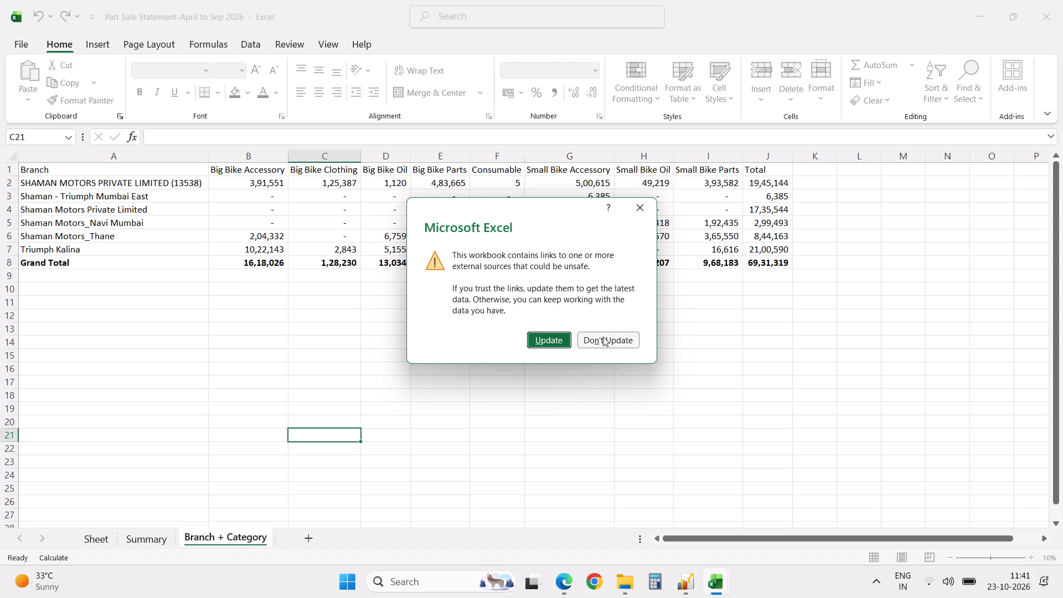
pyautogui.click(603, 337)
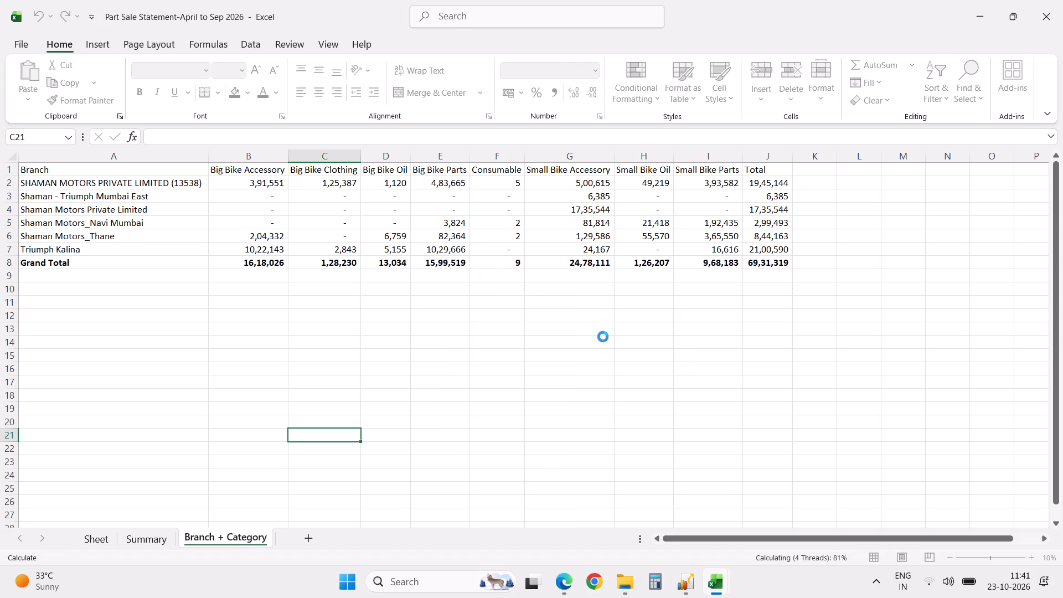
# Review the category-wise and part group-wise counter sales on the Summary sheet, especially Sep-26 parts, and glance at the other sheets.
pyautogui.click(154, 537)
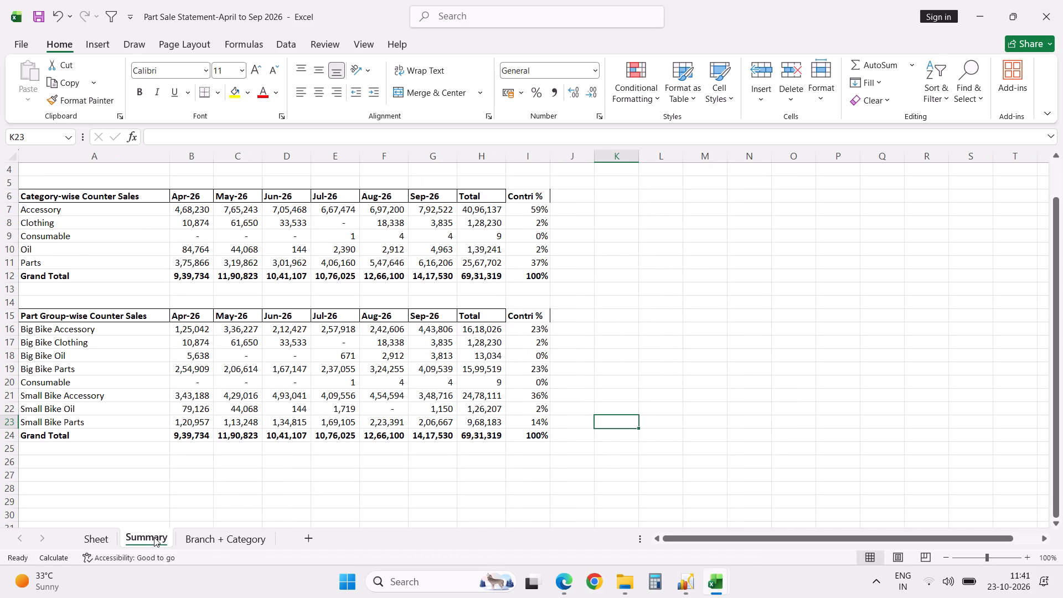
pyautogui.click(696, 350)
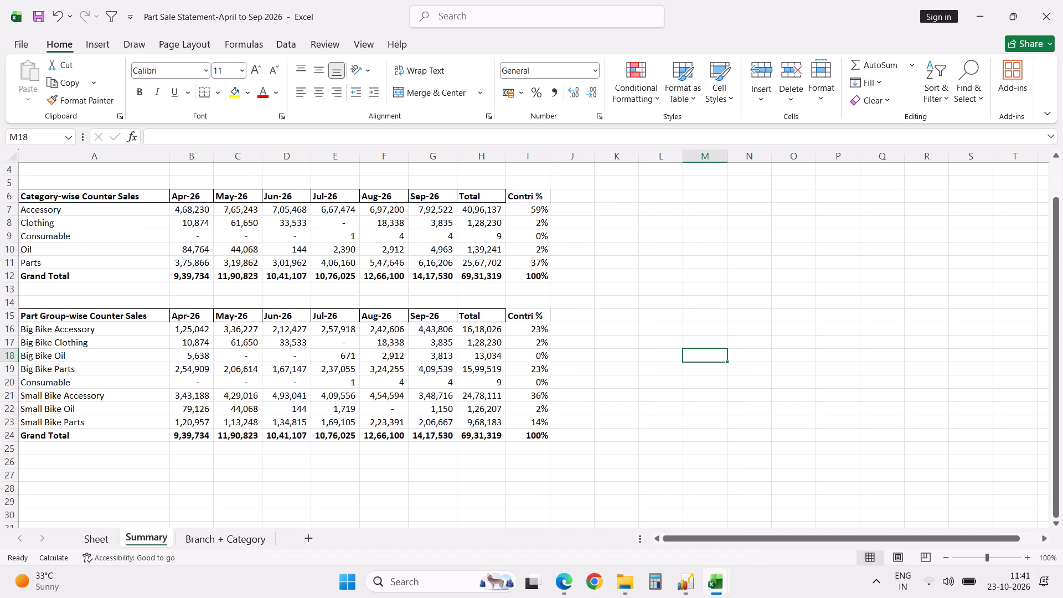
pyautogui.click(14, 262)
pyautogui.click(440, 264)
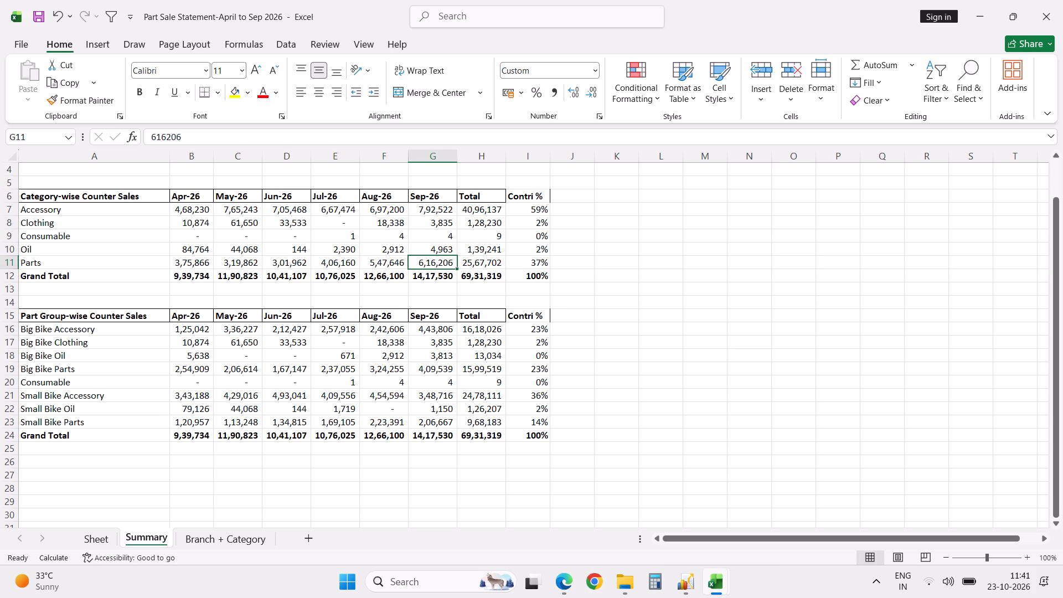
pyautogui.click(440, 422)
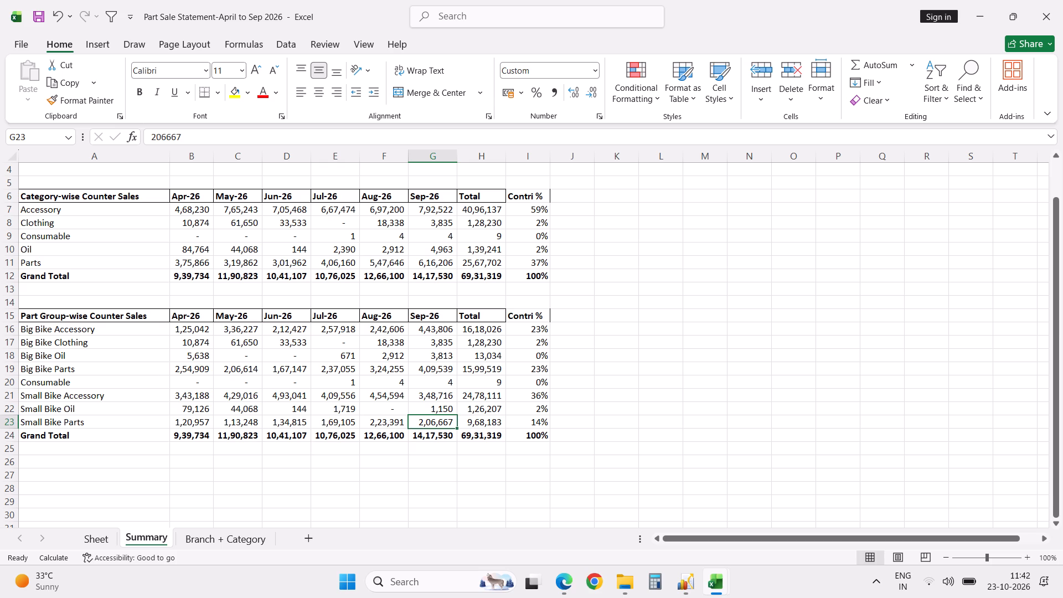
pyautogui.click(213, 538)
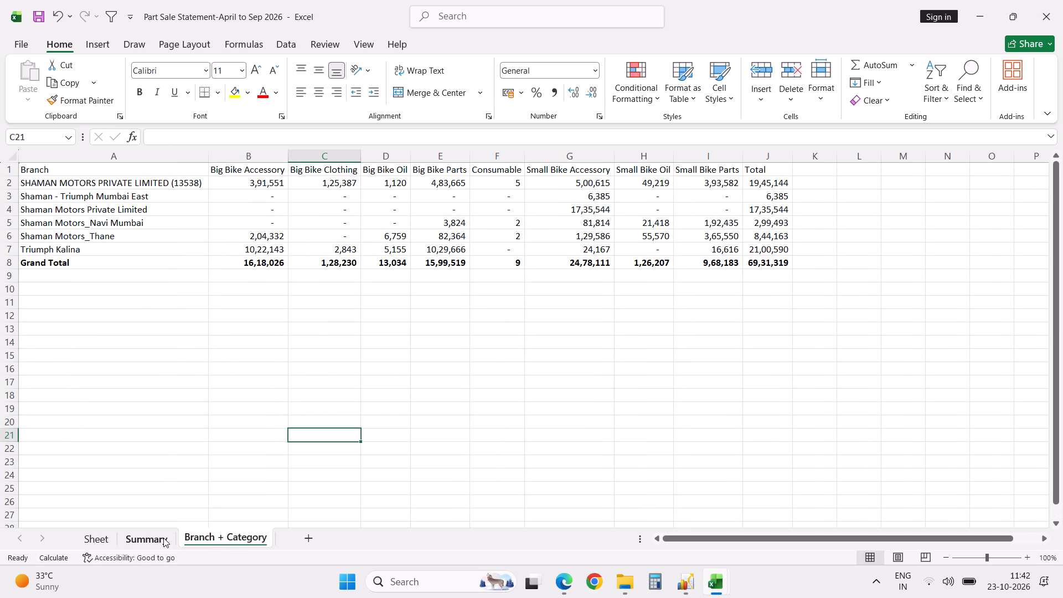
pyautogui.click(109, 538)
pyautogui.click(146, 534)
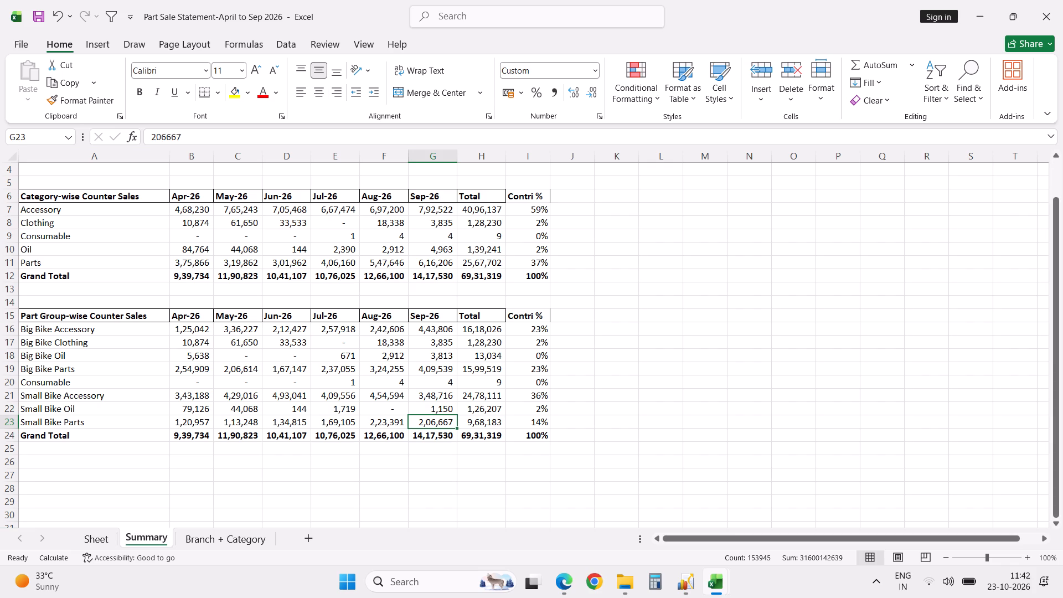
# Open the Spare Issue Statement-April to Sep 2026 workbook from the Sep-2026 folder, look at its data and close it.
pyautogui.click(629, 575)
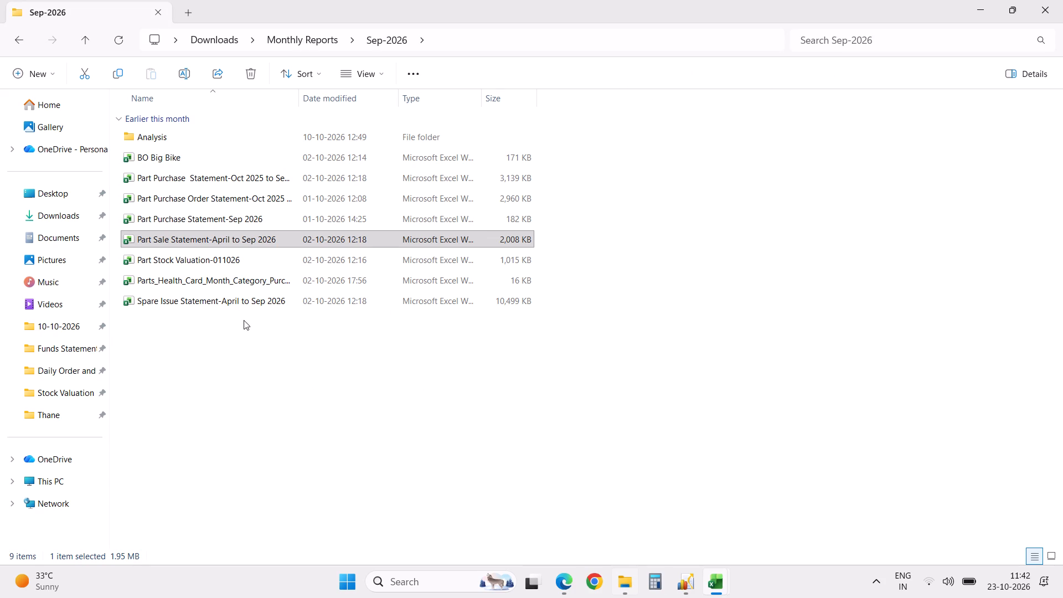
pyautogui.doubleClick(242, 301)
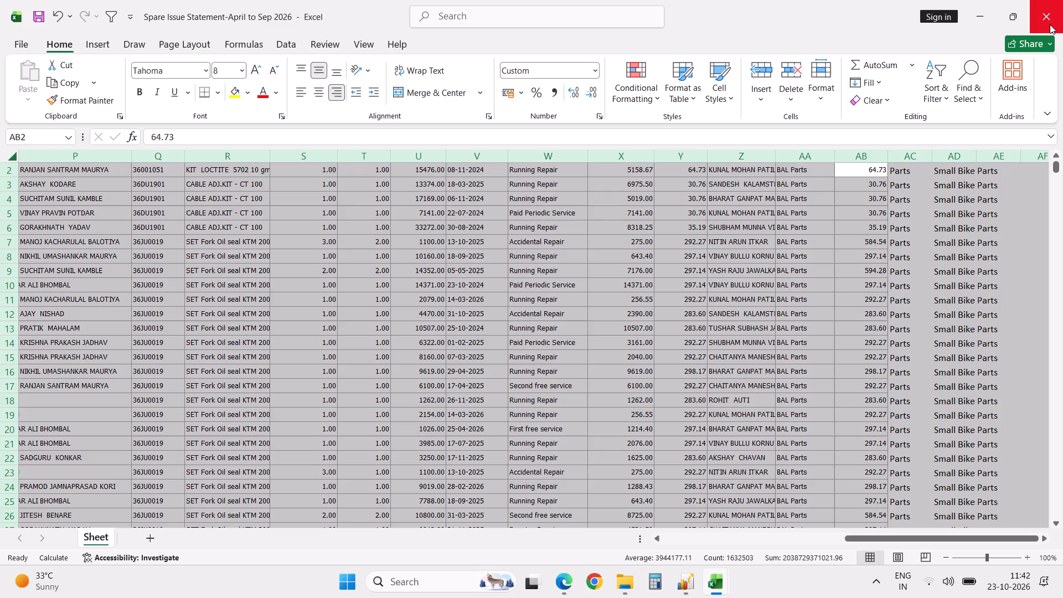
pyautogui.click(1050, 24)
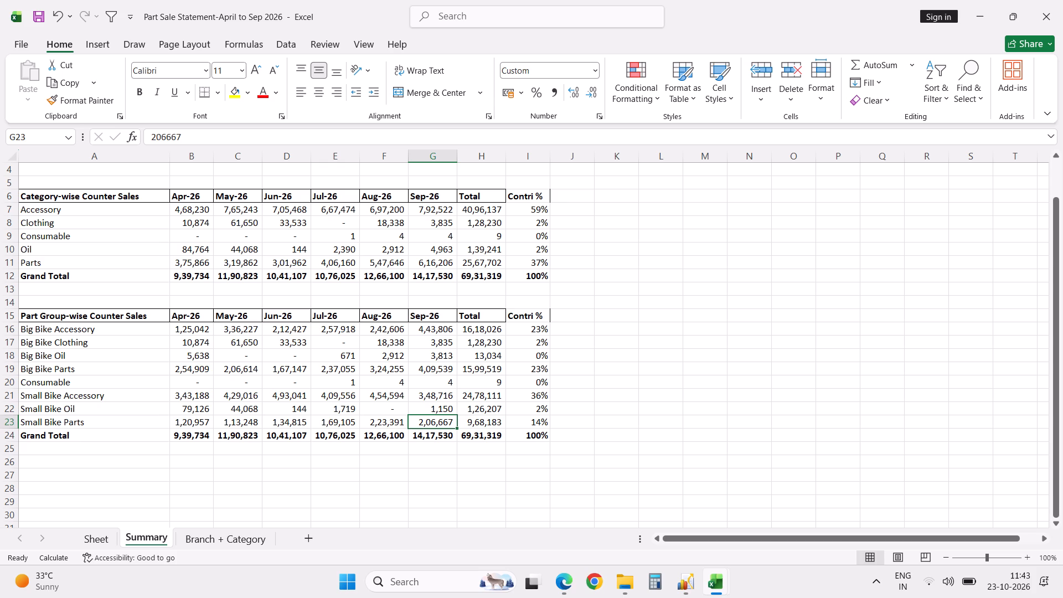
# Switch to the AMC_ABC_Alternate_Parts workbook and check the clubbed total for PROLUBE FULLY SYNTHETIC 10W50 on the Small Bike sheet.
pyautogui.click(715, 581)
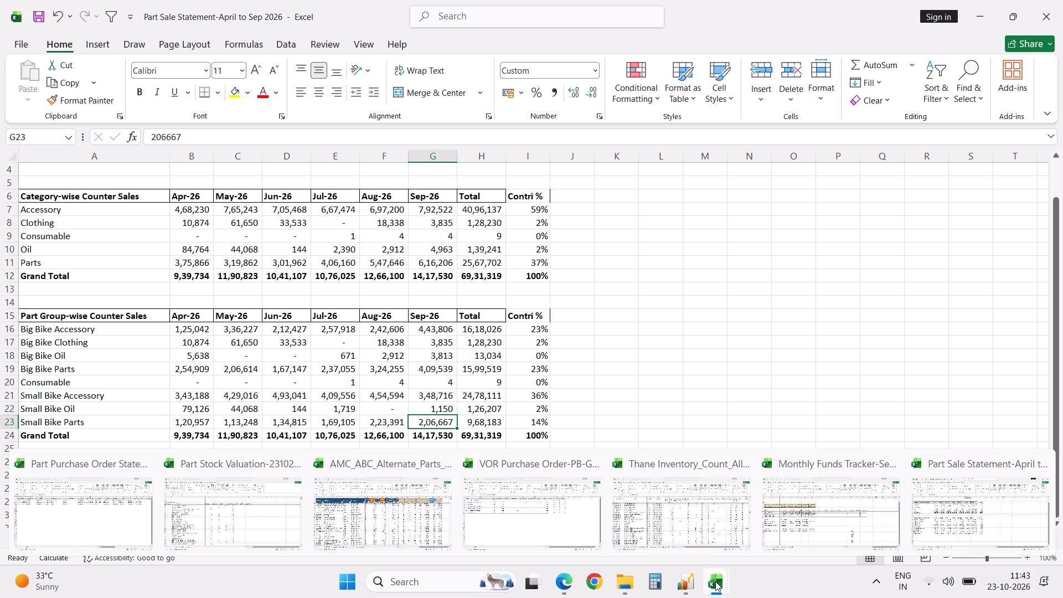
pyautogui.click(408, 497)
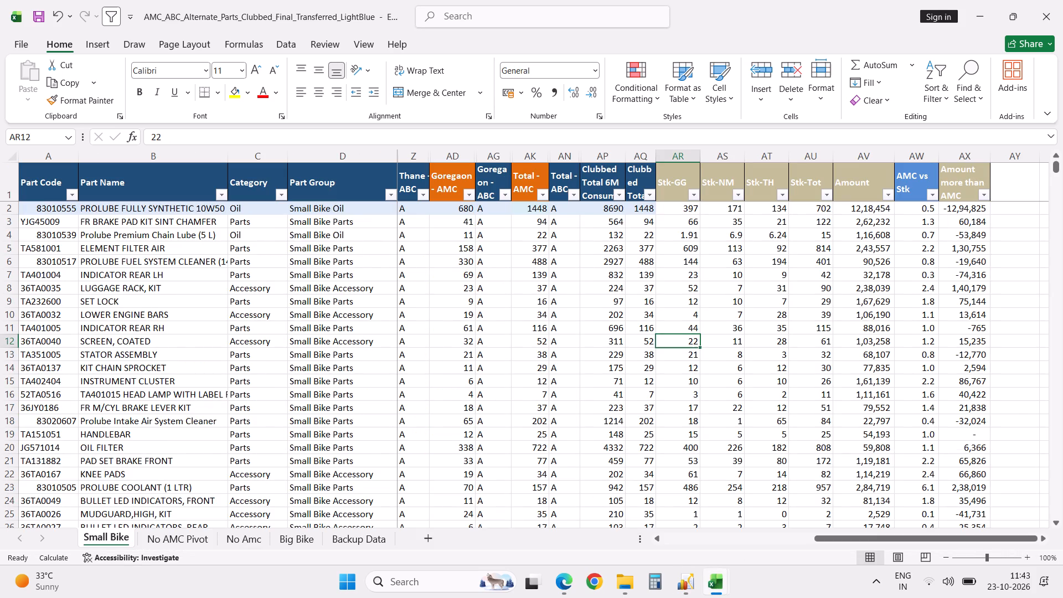
pyautogui.scroll(4, 756, 329)
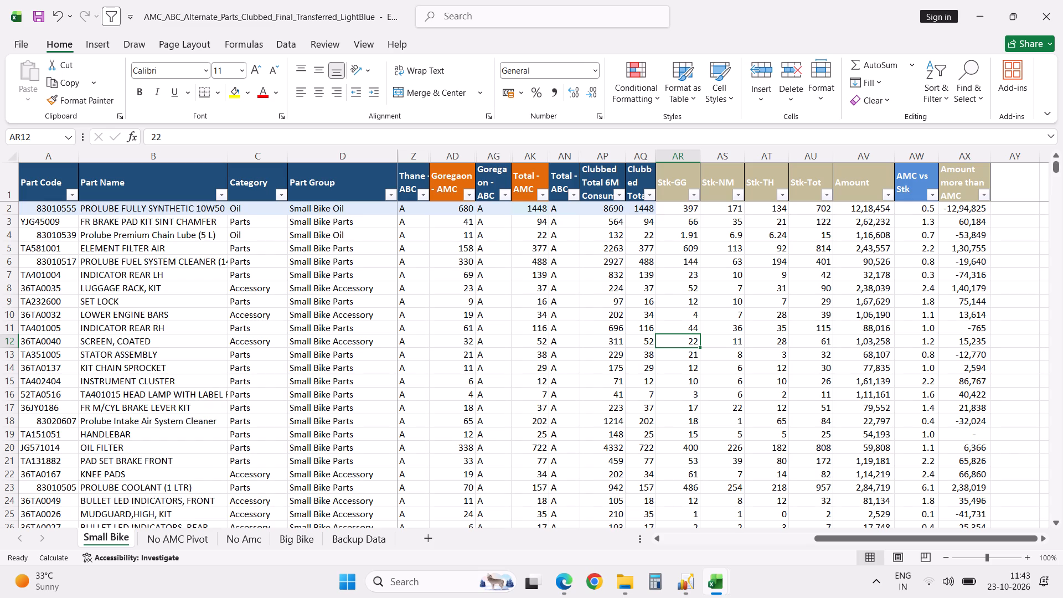
pyautogui.scroll(9, 756, 329)
pyautogui.click(642, 208)
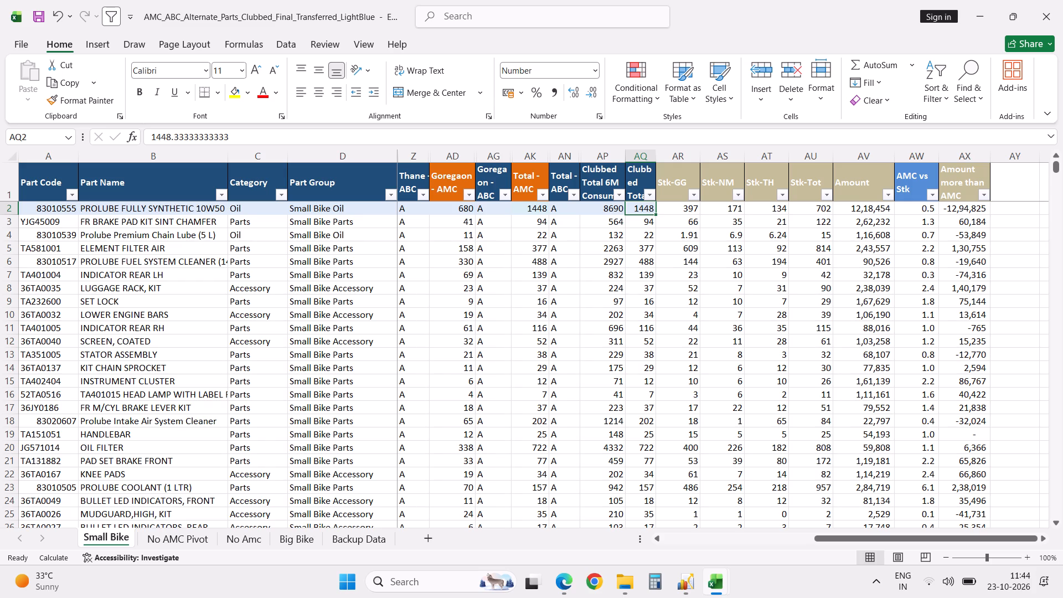
# Open the Part_Group_Wise_Sales_Apr-Sep_2026 workbook from the Analysis folder inside Sep-2026 without updating its external links.
pyautogui.click(625, 577)
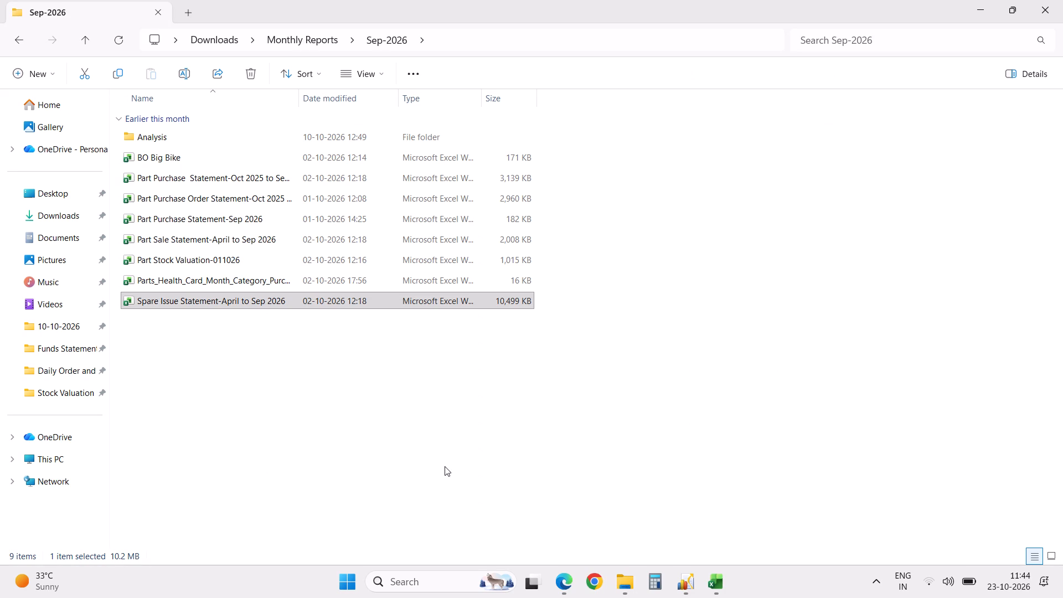
pyautogui.click(170, 137)
pyautogui.doubleClick(170, 137)
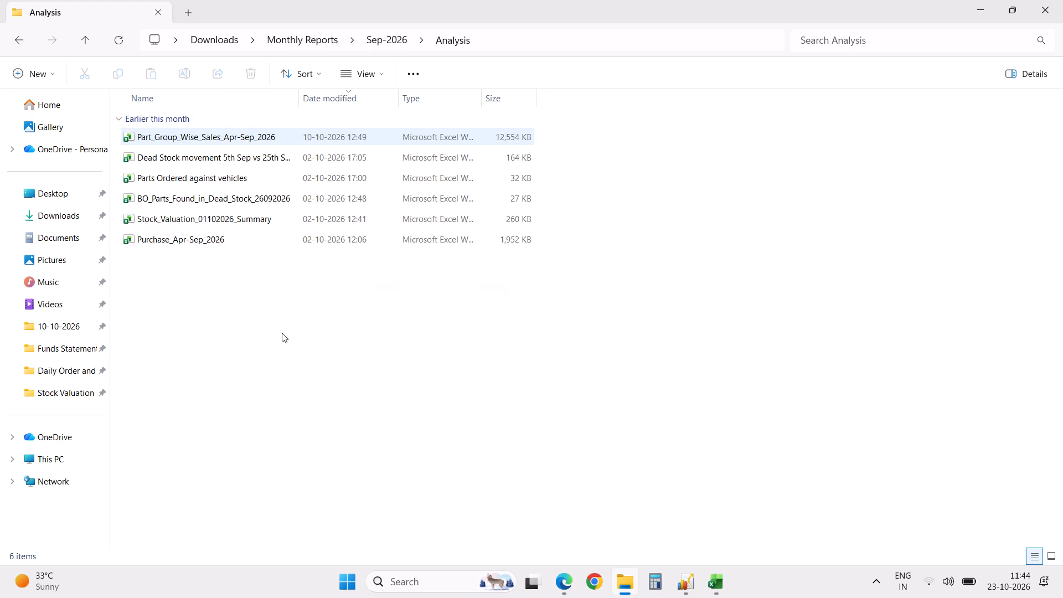
pyautogui.doubleClick(229, 139)
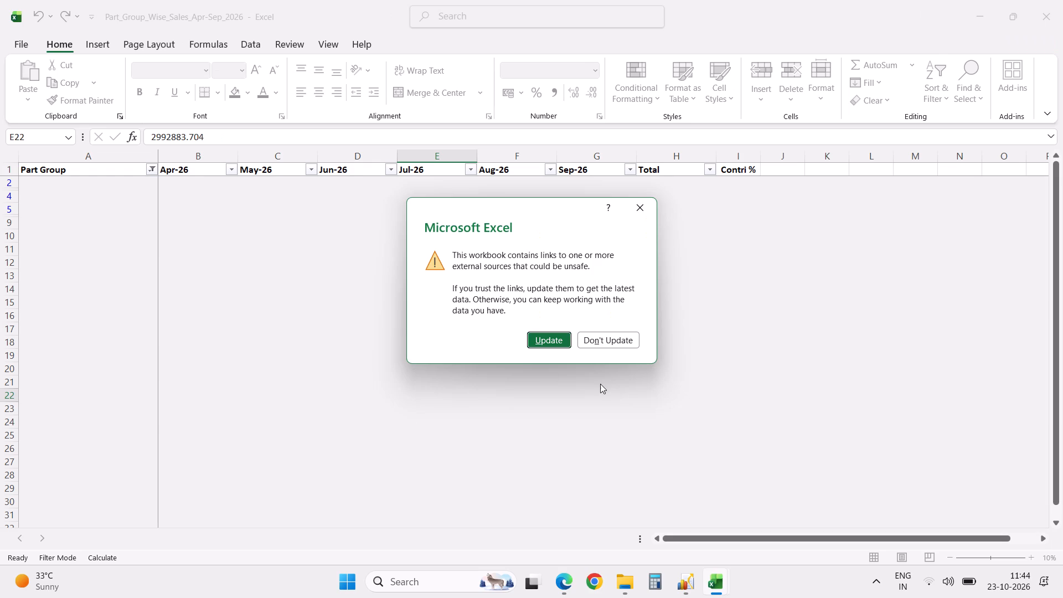
pyautogui.click(605, 344)
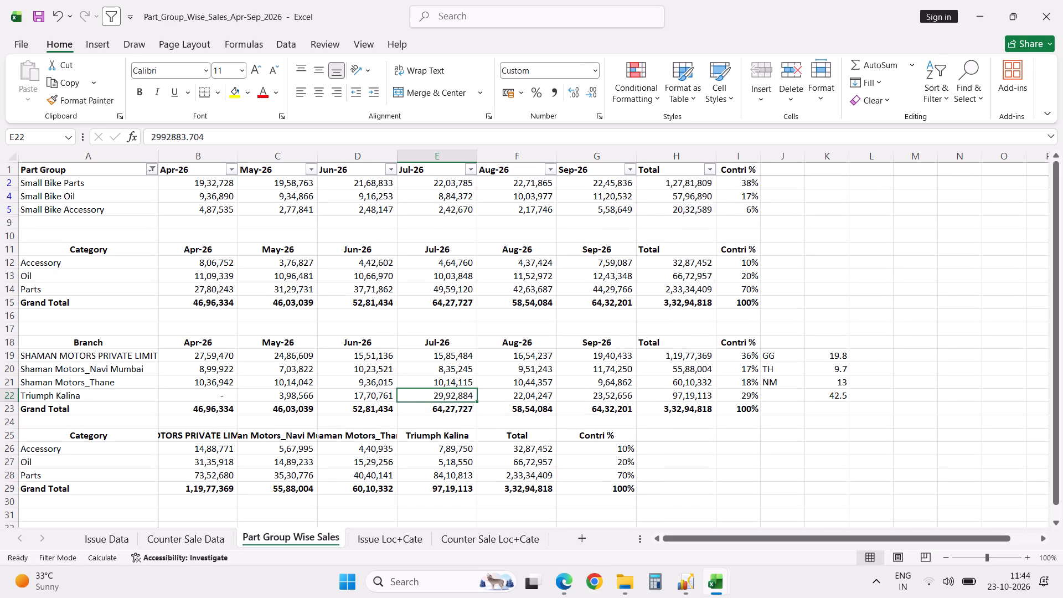
# Examine the Sep-26 Small Bike Accessory sales, the counter sale data, and the counter sale and issue breakdowns by location and category.
pyautogui.click(609, 209)
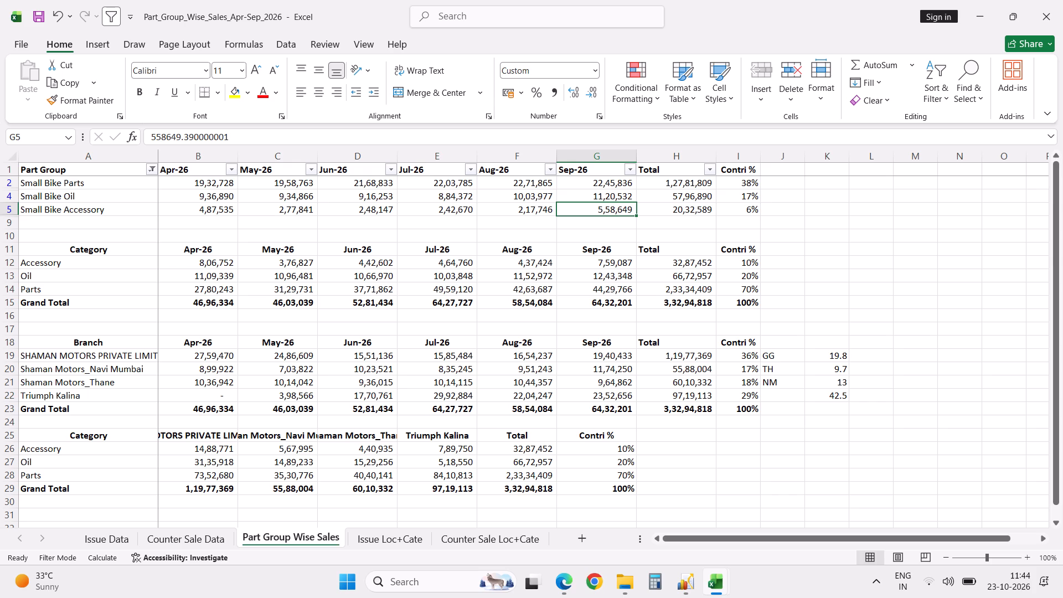
pyautogui.click(208, 540)
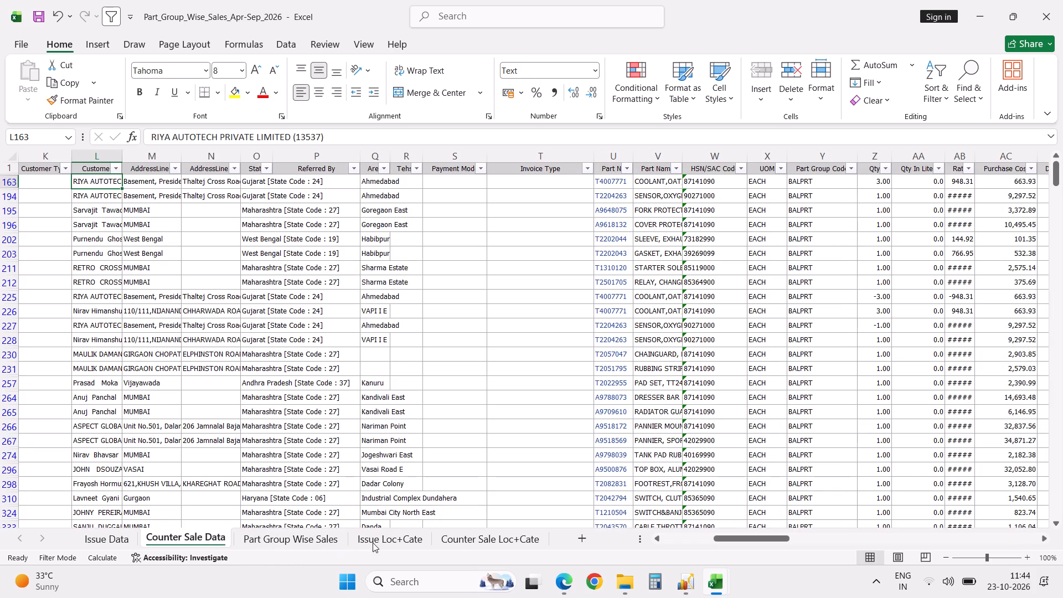
pyautogui.click(478, 542)
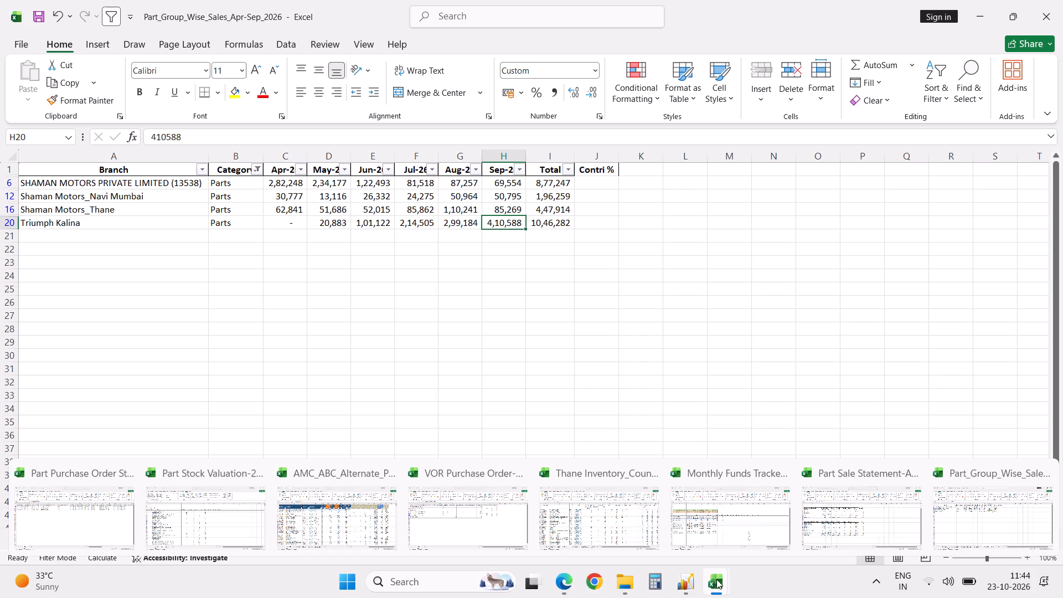
pyautogui.click(674, 325)
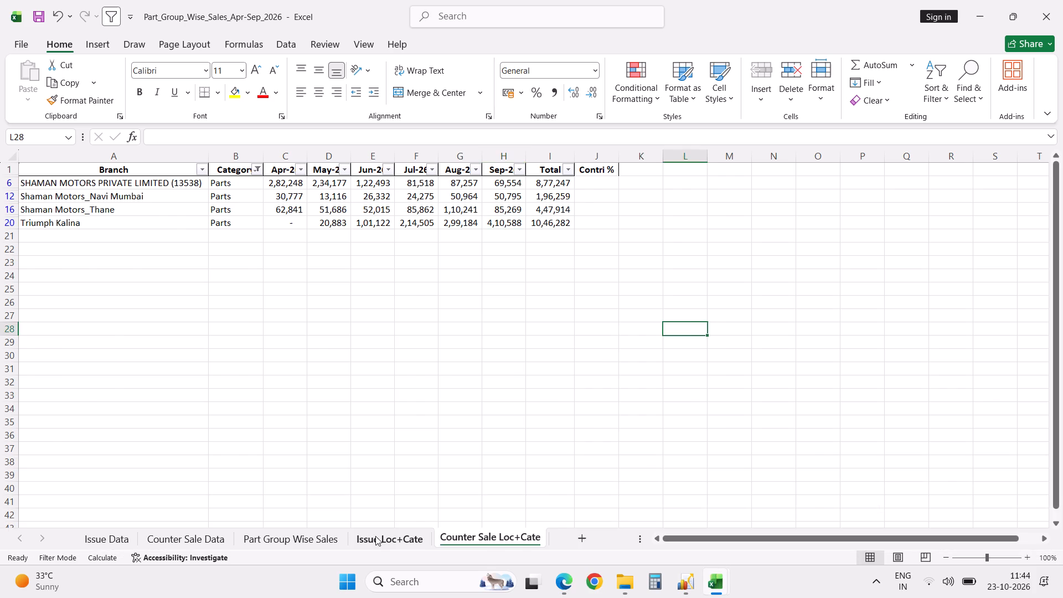
pyautogui.click(375, 536)
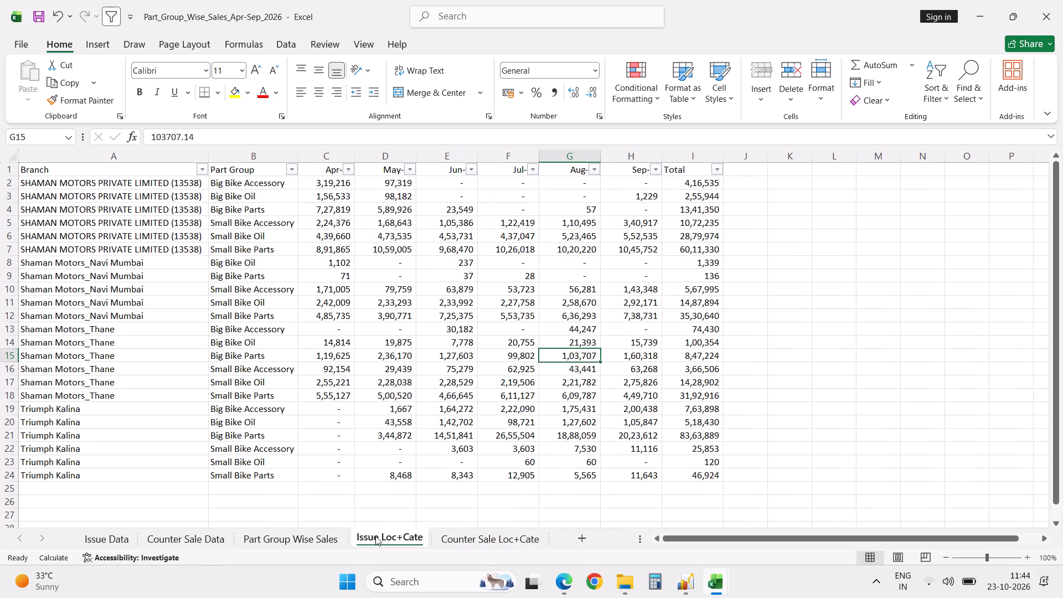
pyautogui.scroll(4, 377, 506)
# Check the total of the Small Bike Accessory sales from Apr-26 to Sep-26 on the Part Group Wise Sales sheet.
pyautogui.click(310, 543)
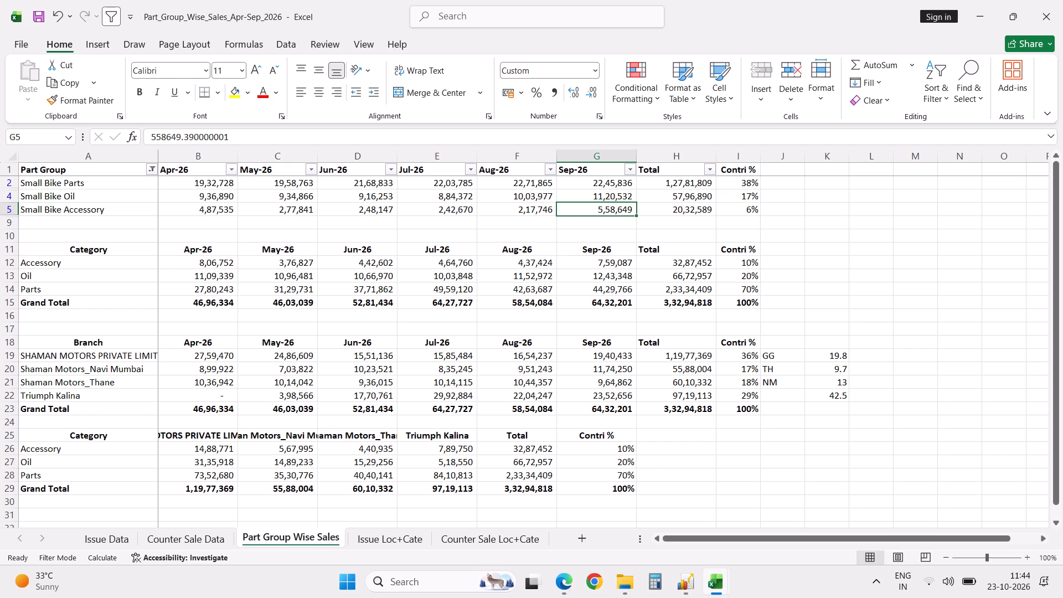
pyautogui.click(534, 210)
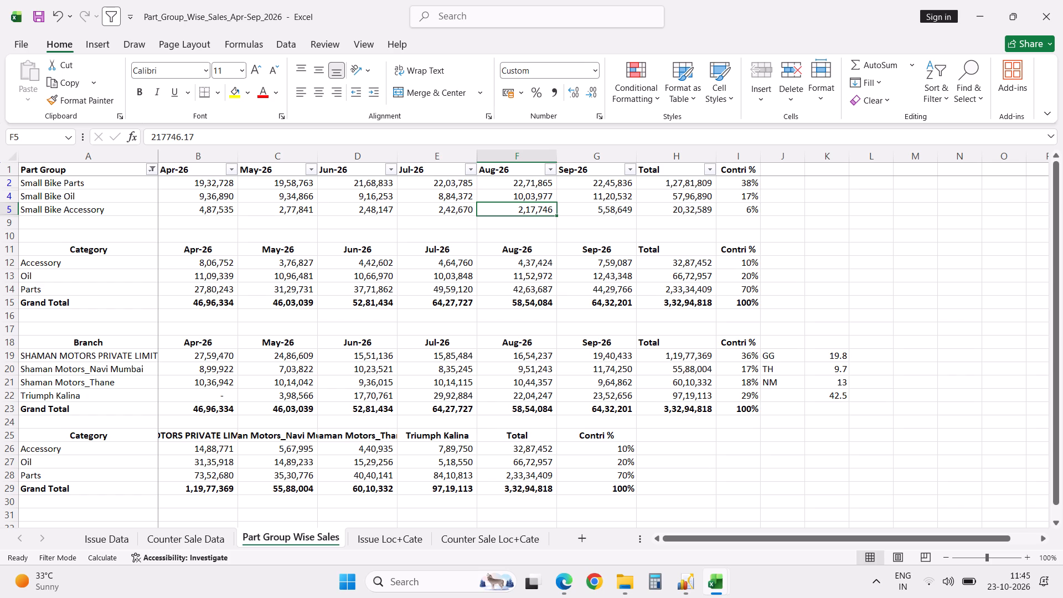
pyautogui.click(231, 213)
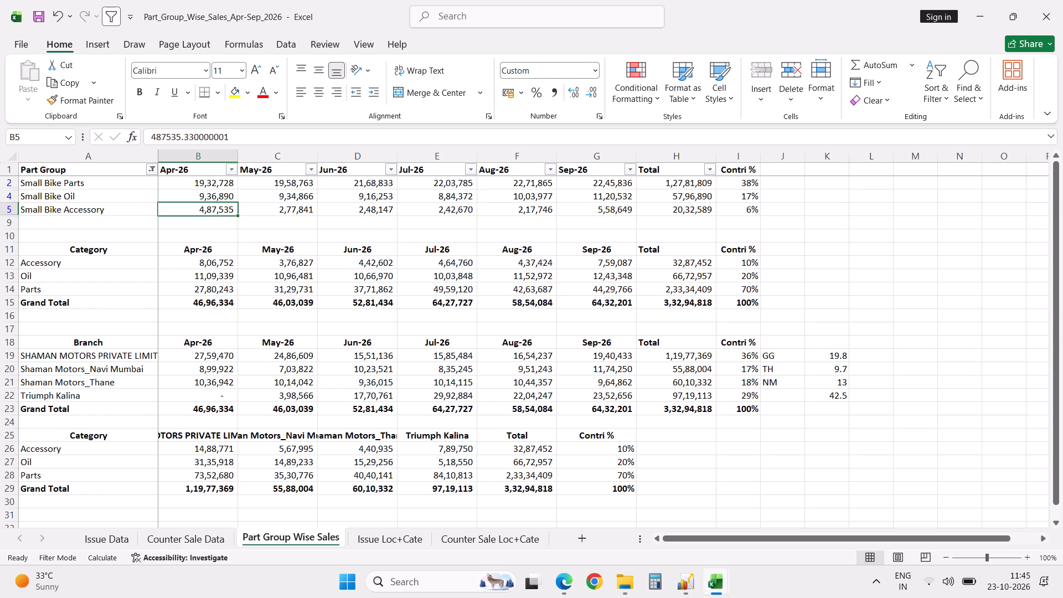
pyautogui.hotkey('shift', 'Right')
pyautogui.hotkey('shift', 'Right')
pyautogui.hotkey('shift', 'Right')
pyautogui.hotkey('shift', 'Right')
pyautogui.hotkey('shift', 'Right')
pyautogui.hotkey('shift', 'Right')
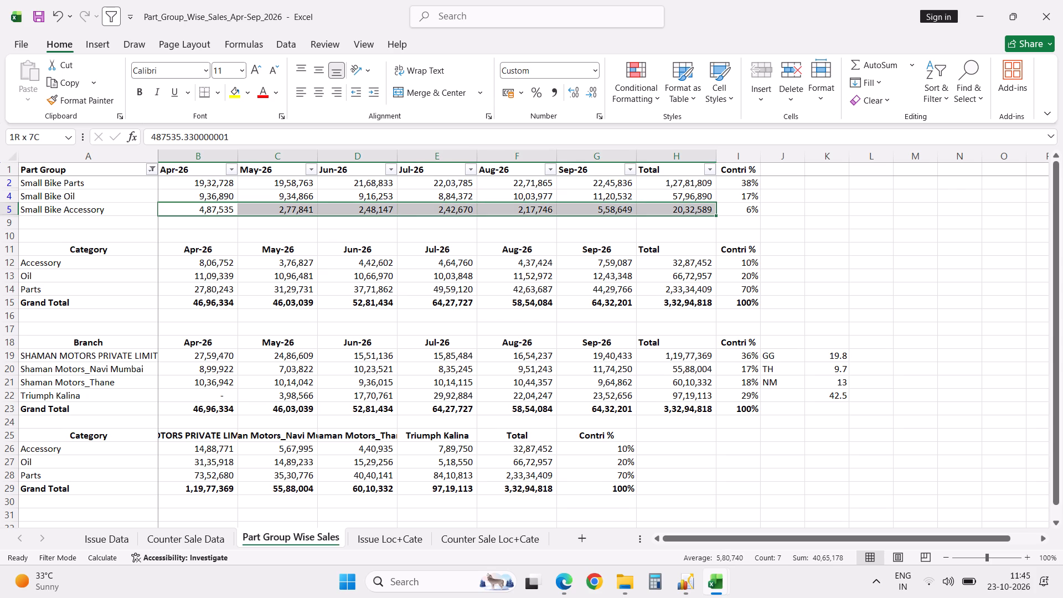
pyautogui.hotkey('shift', 'Left')
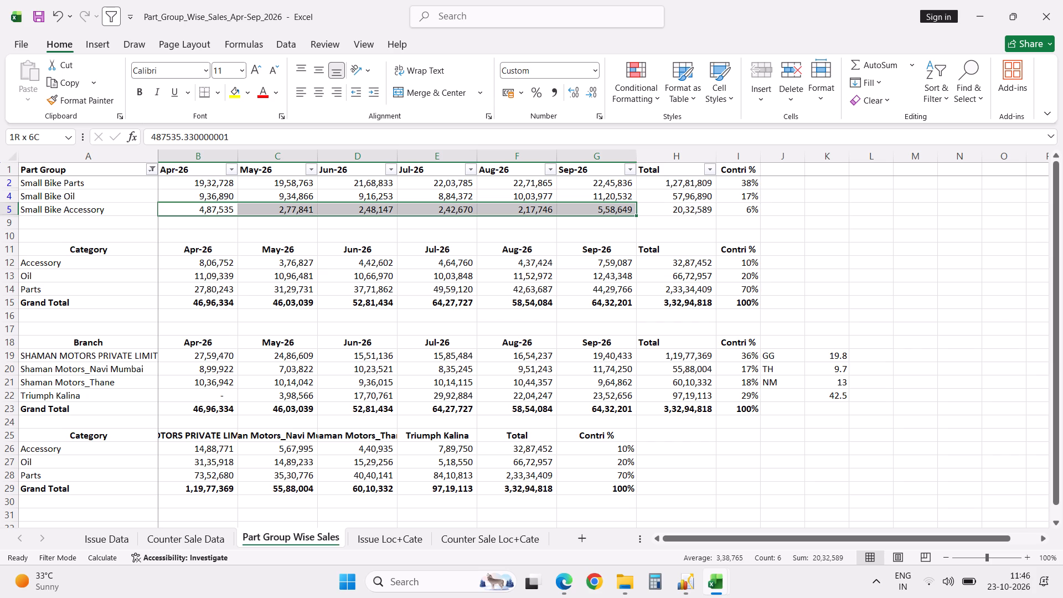
pyautogui.click(895, 266)
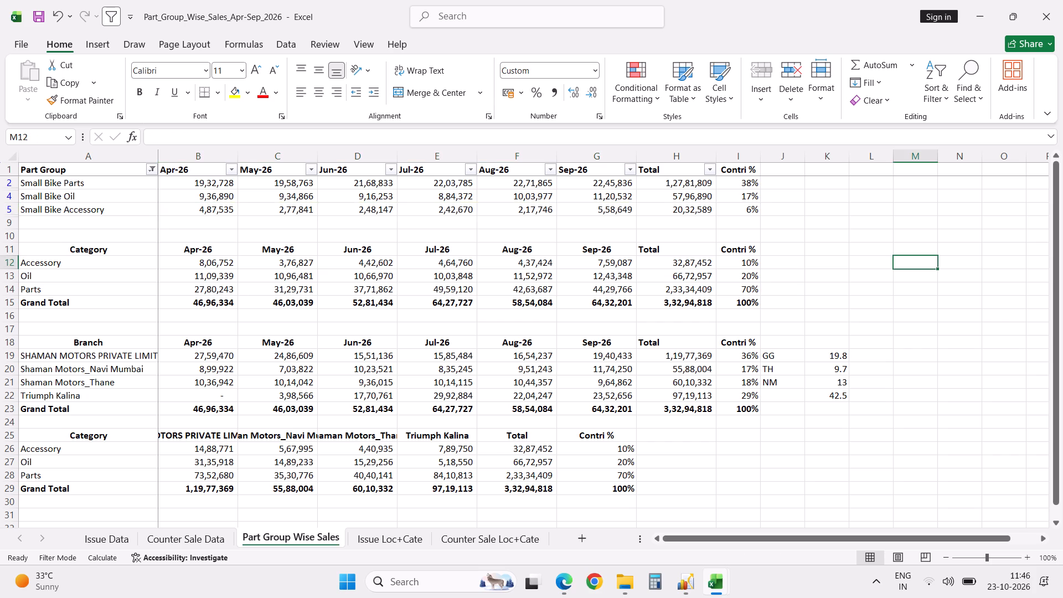
pyautogui.click(876, 265)
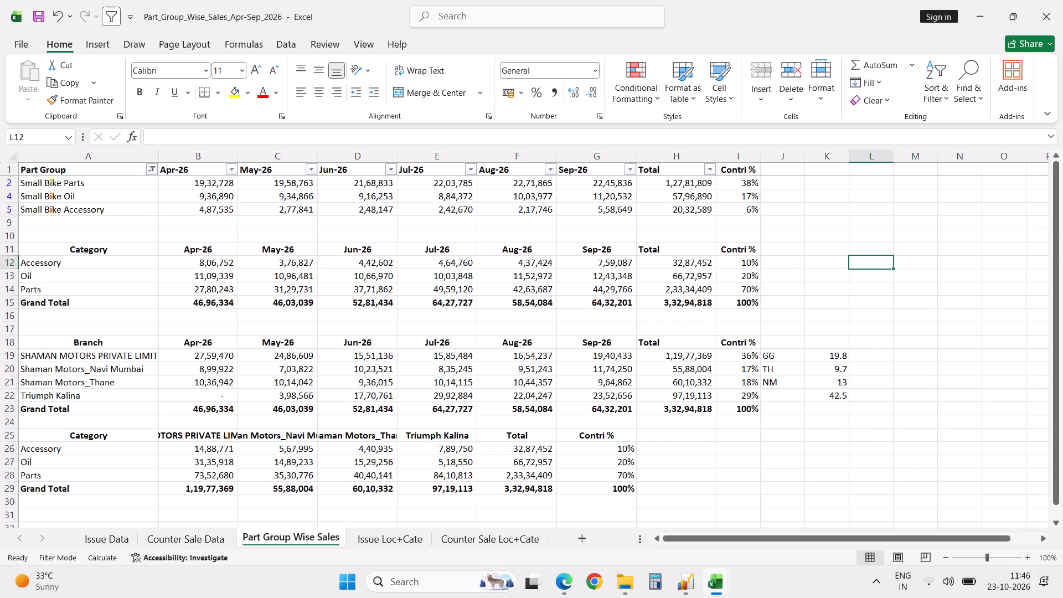
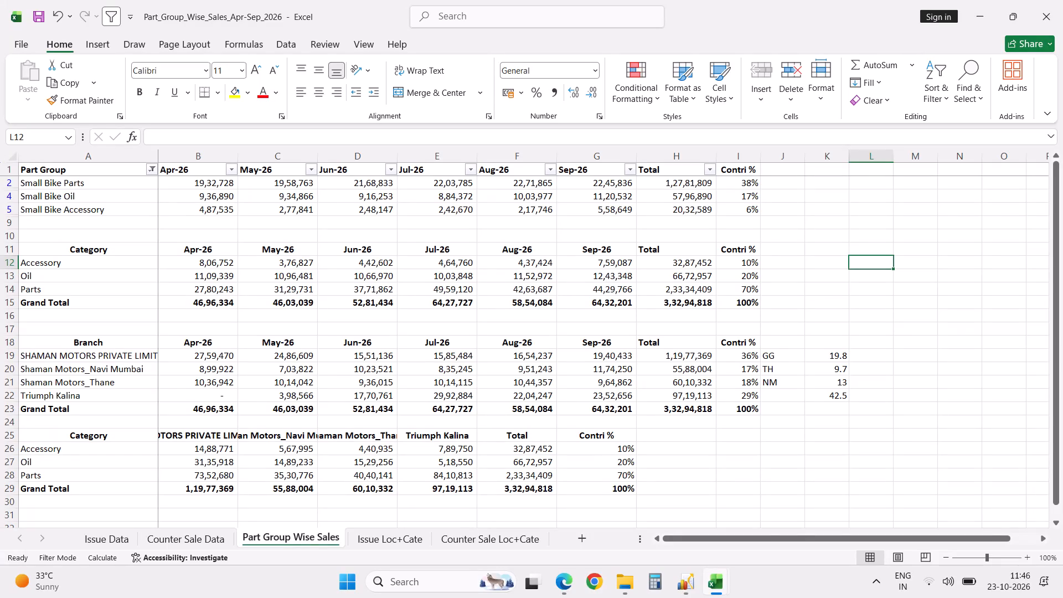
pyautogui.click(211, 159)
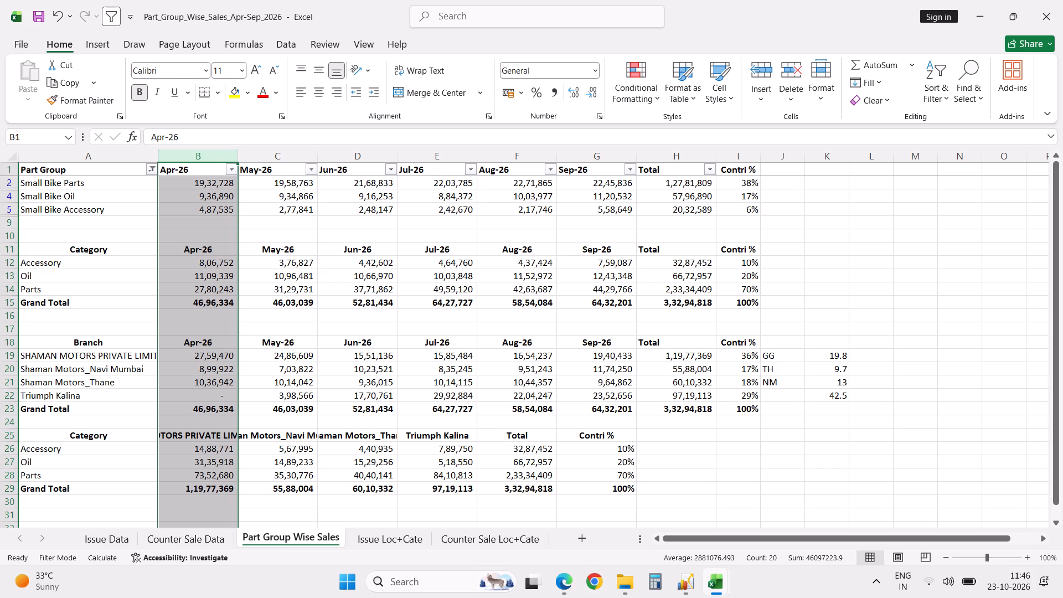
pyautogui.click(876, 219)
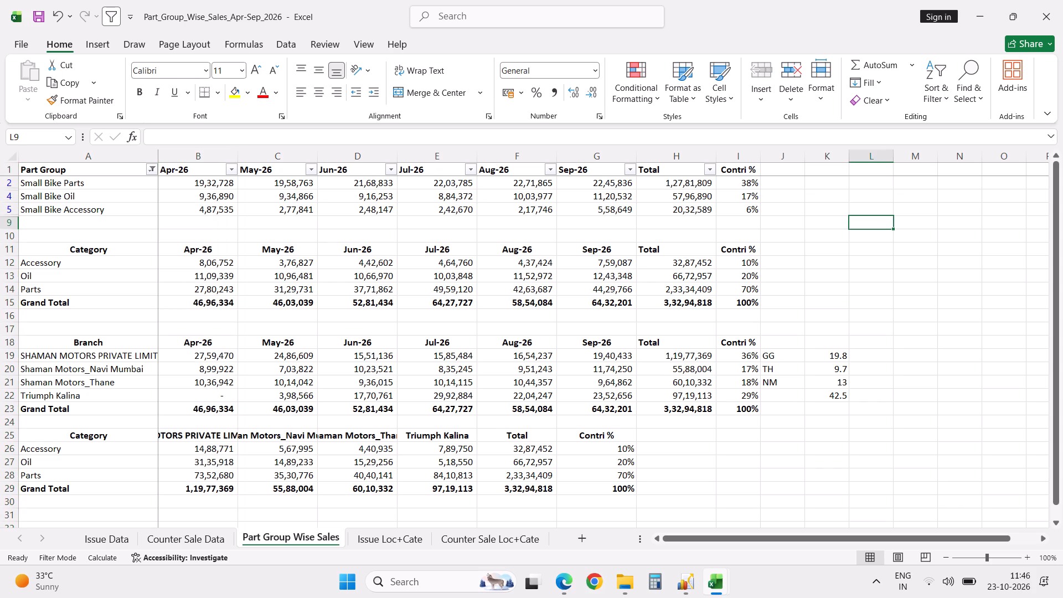
# Switch to the VOR Purchase Order-PB-GG workbook and check the rows for STEP ASSEMBLY RIDER LH and O RING.
pyautogui.click(719, 581)
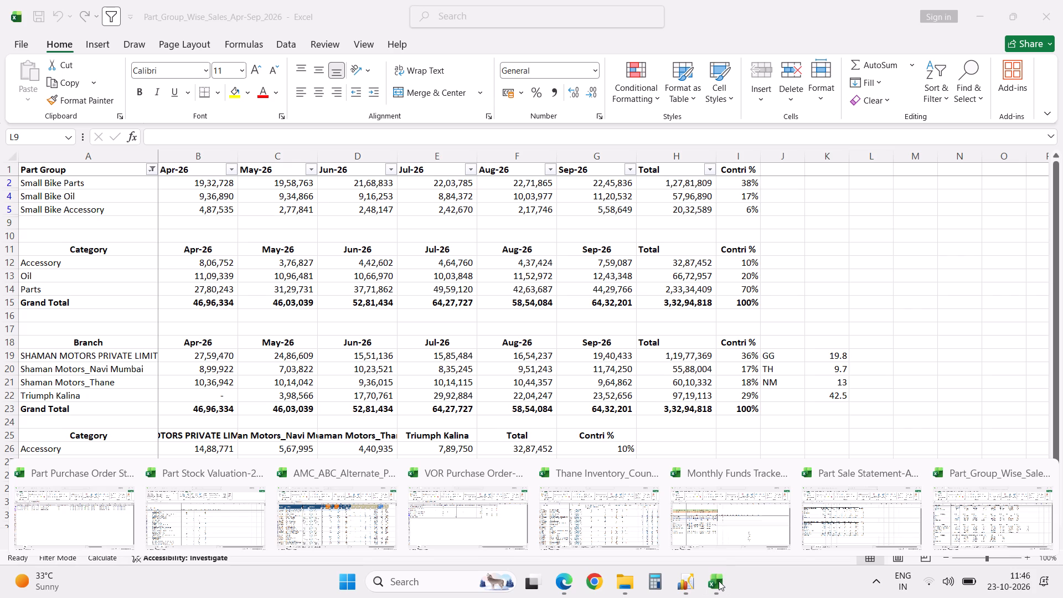
pyautogui.click(512, 548)
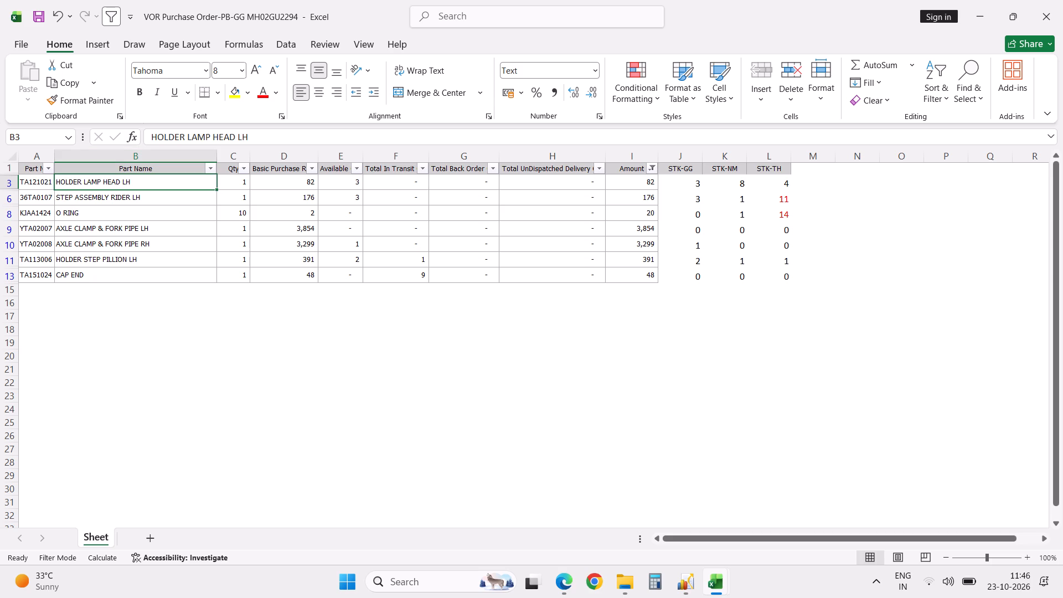
pyautogui.click(11, 198)
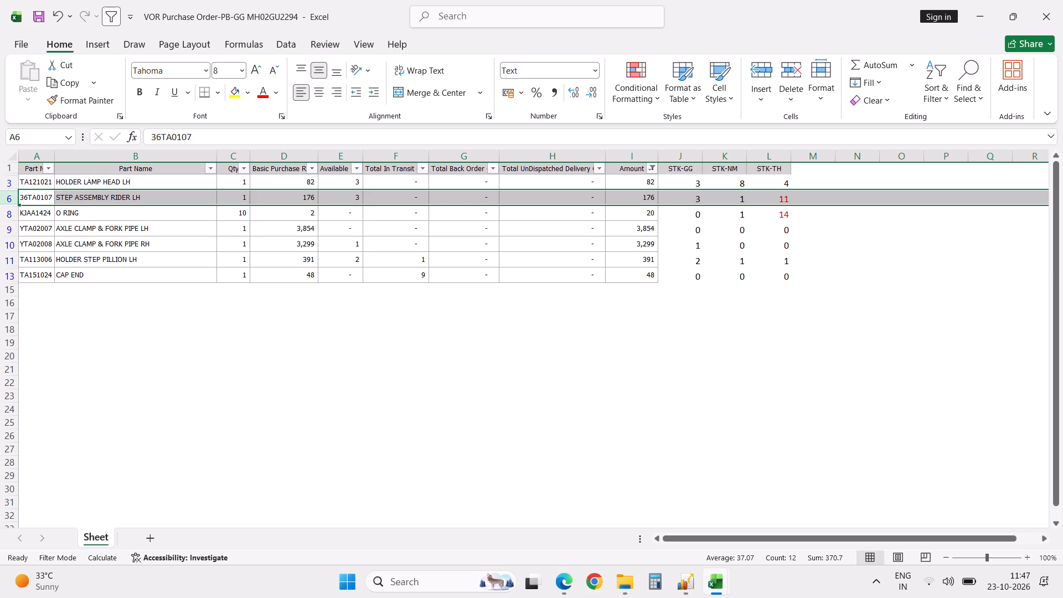
pyautogui.click(15, 213)
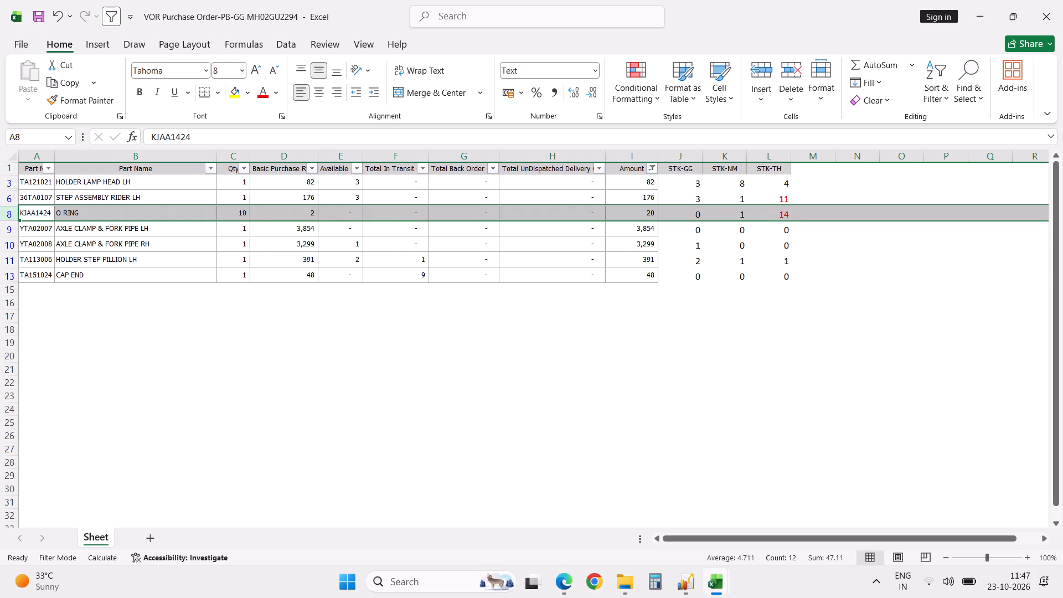
# Look up part KJAA1424 on the Small Bike sheet of the AMC_ABC_Alternate_Parts workbook and compare it with its VOR order row.
pyautogui.click(37, 210)
pyautogui.hotkey('ctrl', 'c')
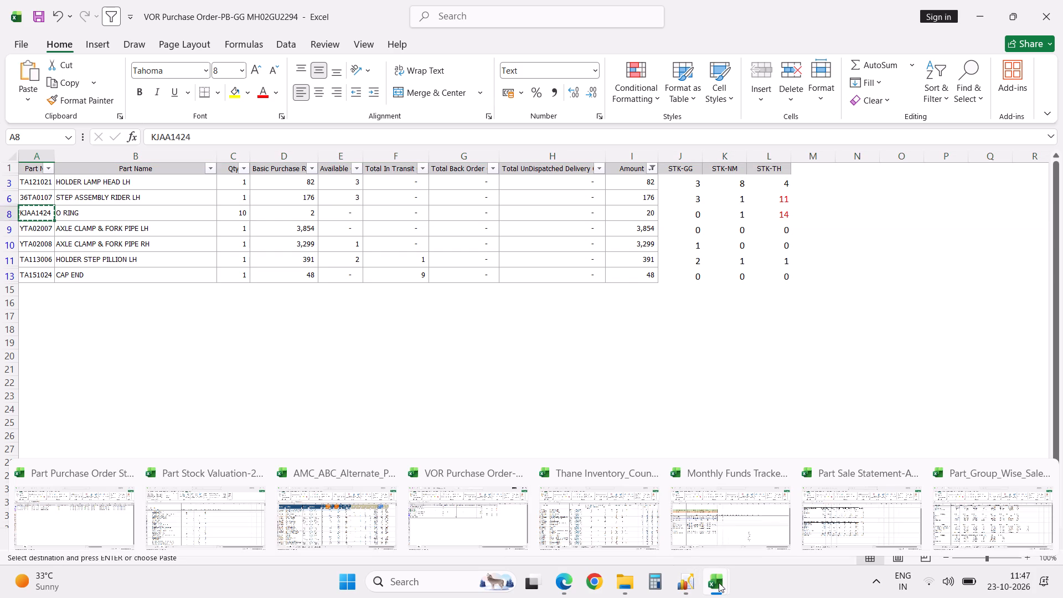
pyautogui.click(345, 511)
pyautogui.click(354, 343)
pyautogui.hotkey('ctrl', 'f')
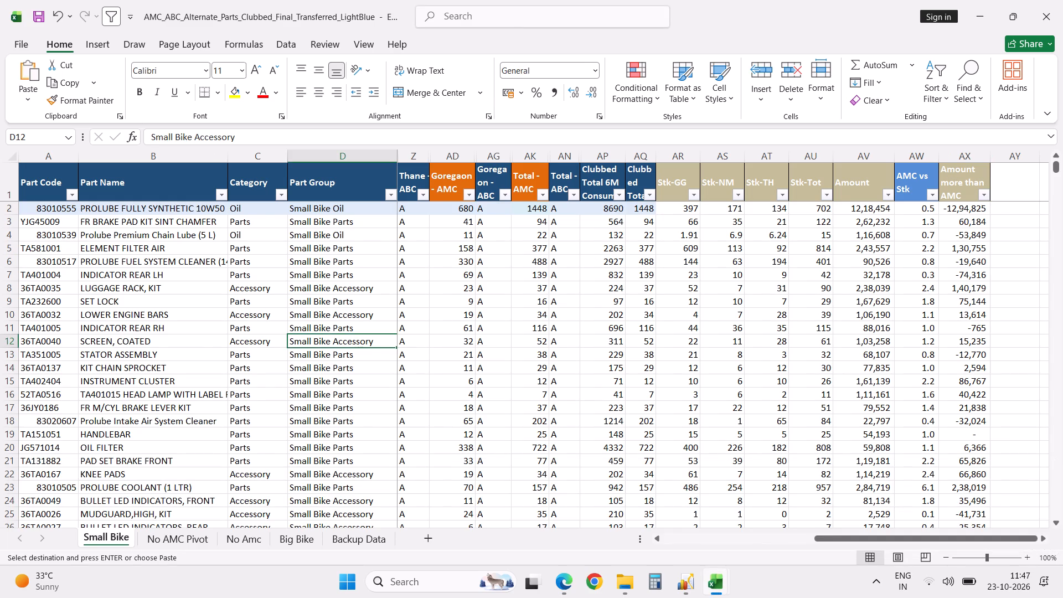
pyautogui.hotkey('ctrl', 'v')
pyautogui.press('Return')
pyautogui.press('Escape')
pyautogui.hotkey('shift', 'space')
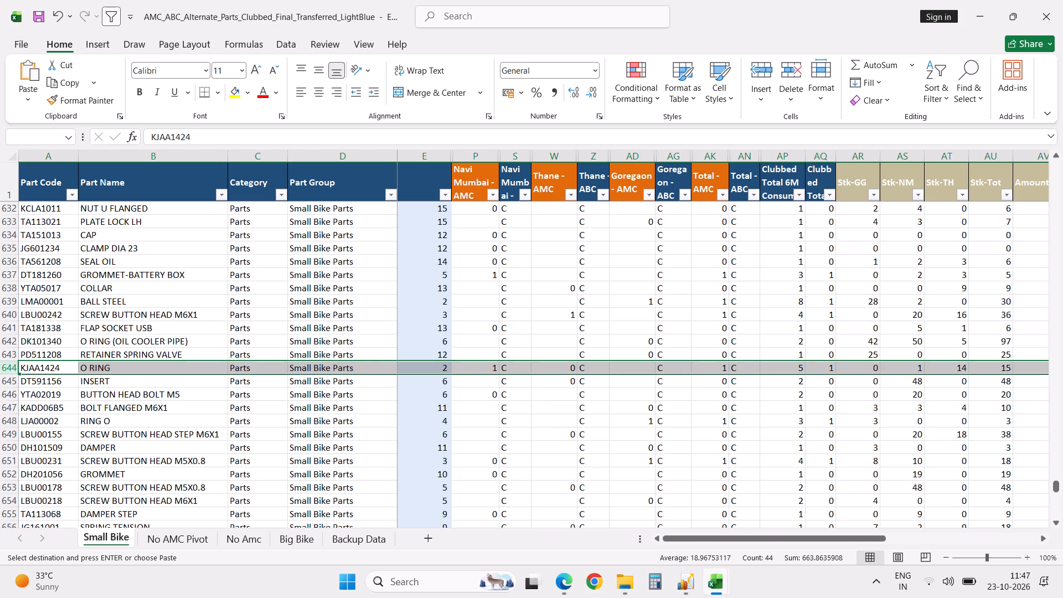
pyautogui.hotkey('alt', 'Tab')
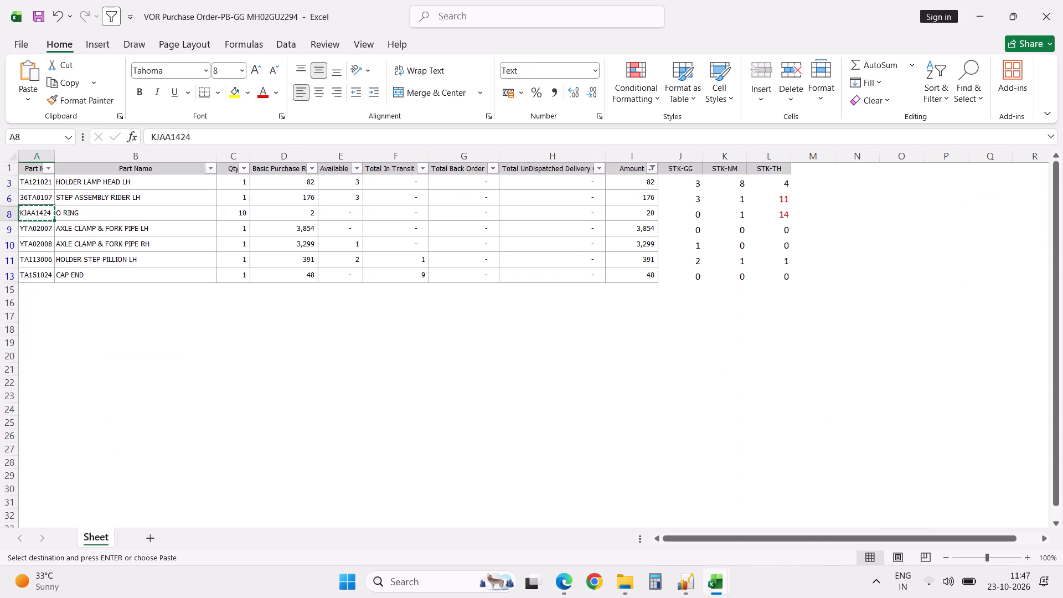
pyautogui.hotkey('shift', 'space')
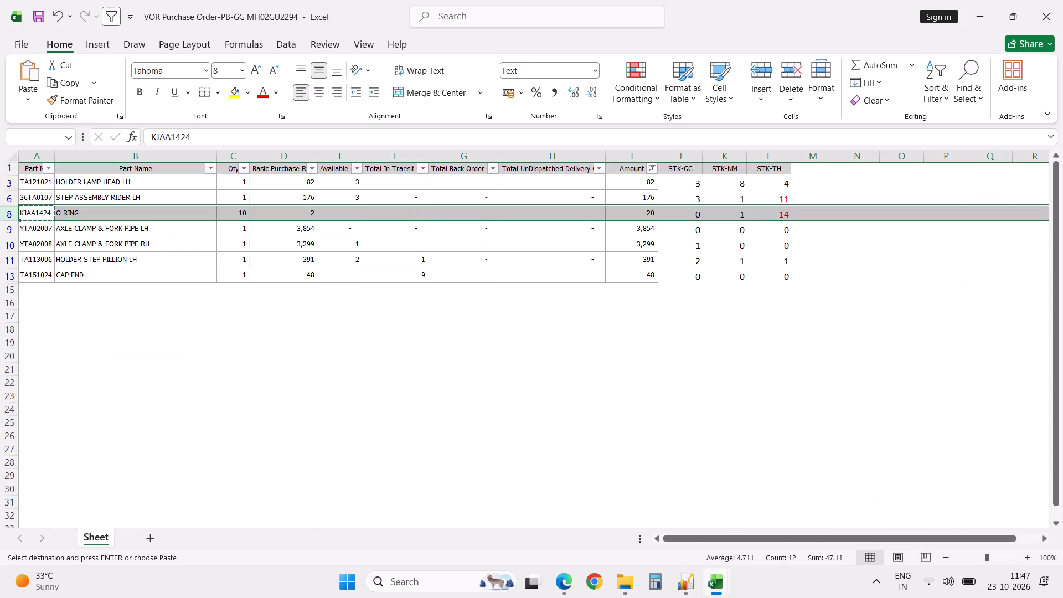
# Look up part YTA02007 from the VOR order on the Small Bike sheet of the AMC_ABC_Alternate_Parts workbook and check its row.
pyautogui.click(13, 229)
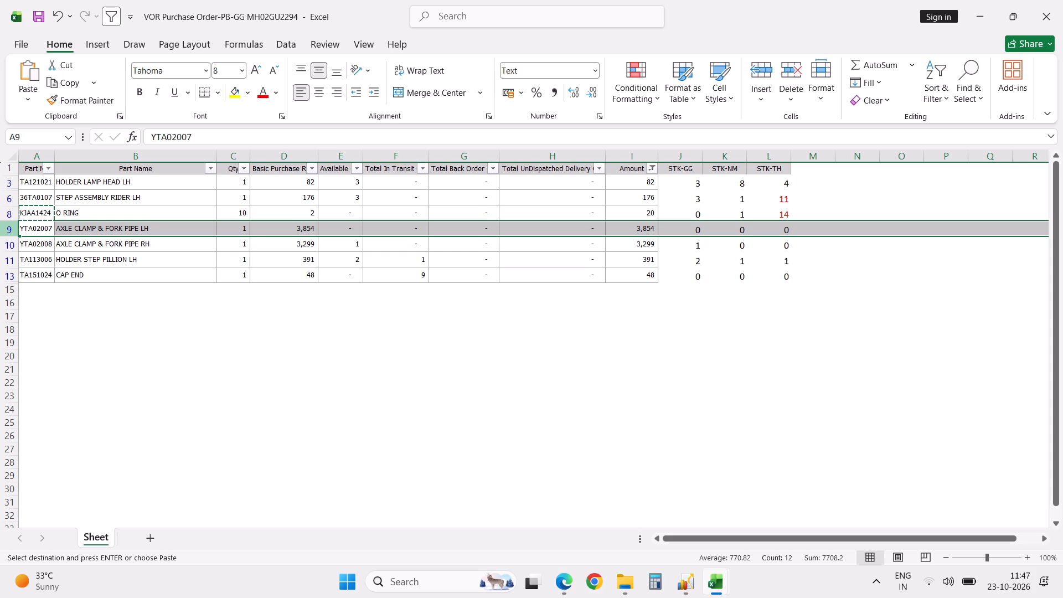
pyautogui.click(44, 233)
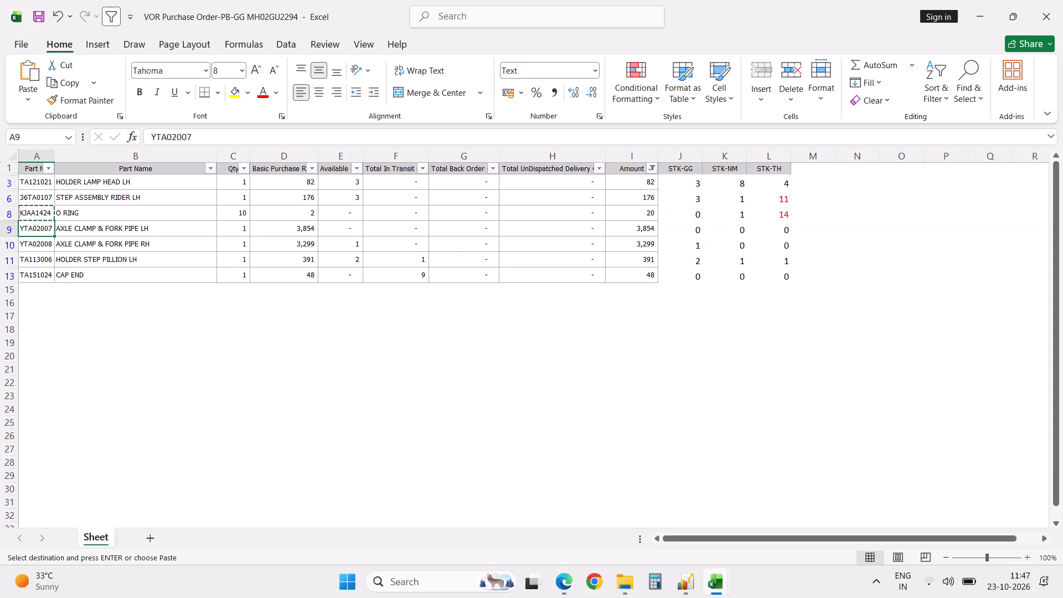
pyautogui.hotkey('ctrl', 'c')
pyautogui.hotkey('alt', 'Tab')
pyautogui.press('Down')
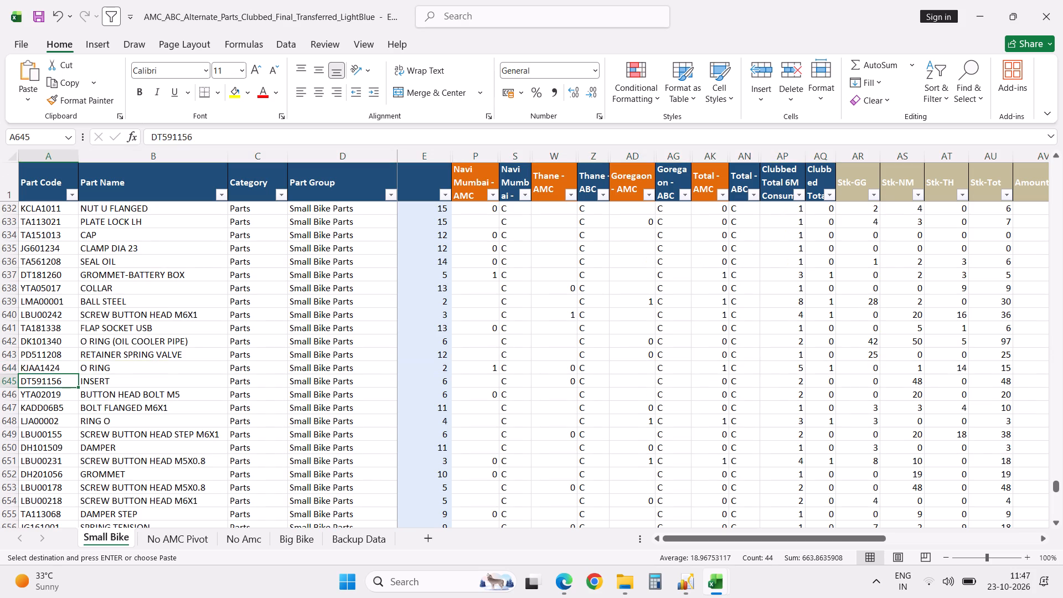
pyautogui.hotkey('ctrl', 'f')
pyautogui.hotkey('ctrl', 'v')
pyautogui.press('Return')
pyautogui.press('Escape')
pyautogui.hotkey('shift', 'space')
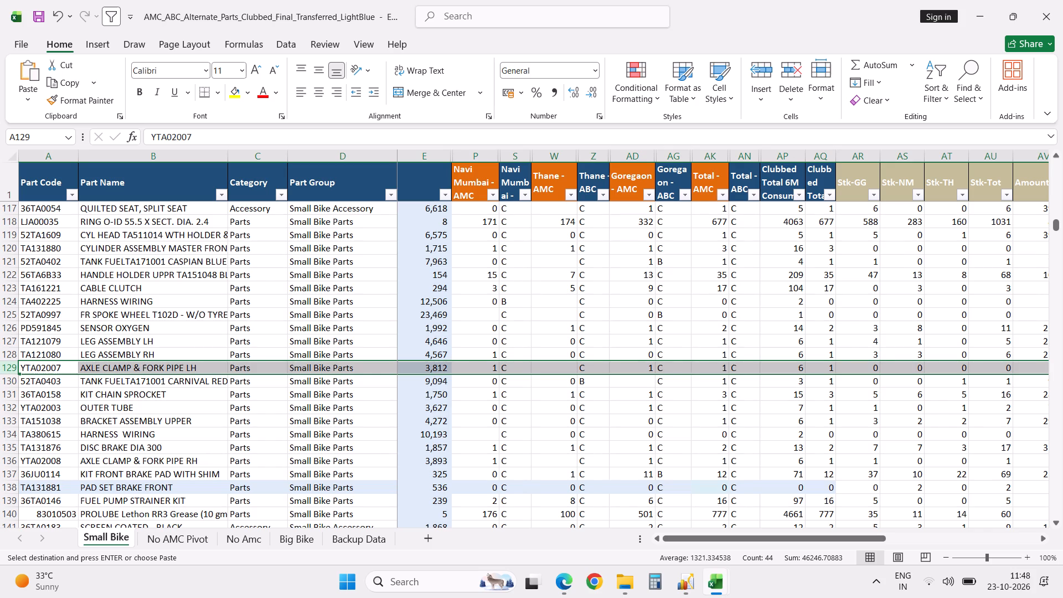
# Return to the VOR Purchase Order workbook, show all rows by removing the Amount filter, and check the total of the whole Amount column.
pyautogui.hotkey('alt', 'Tab')
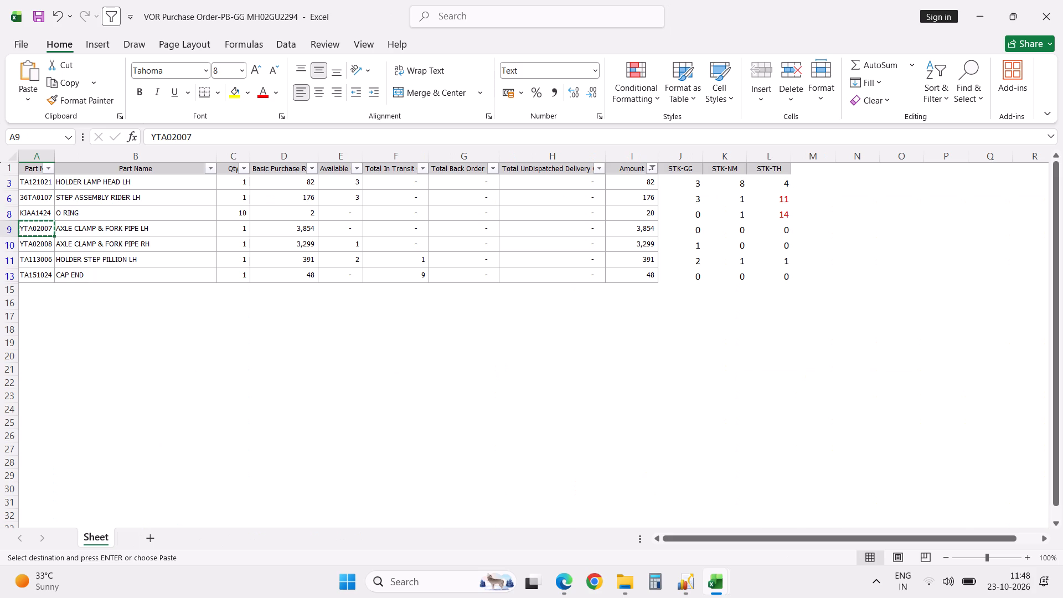
pyautogui.tripleClick(653, 164)
pyautogui.click(533, 346)
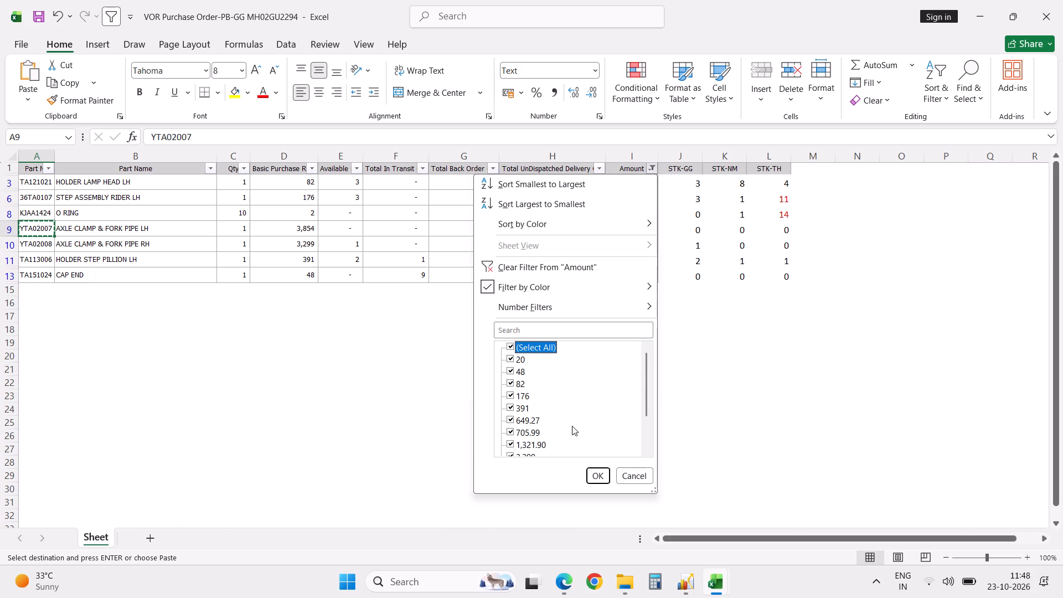
pyautogui.click(708, 386)
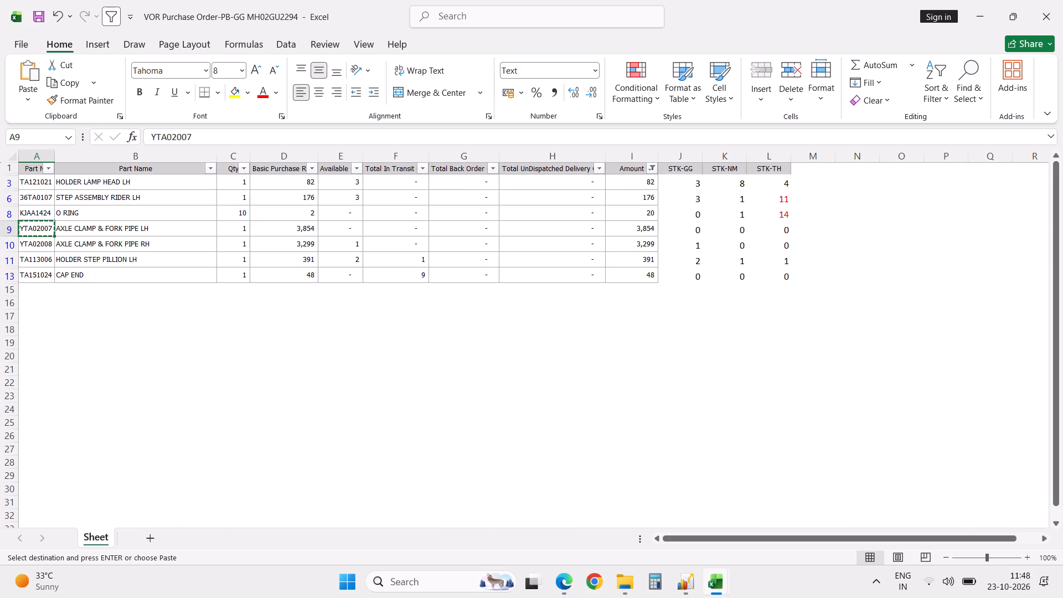
pyautogui.click(653, 165)
pyautogui.click(549, 349)
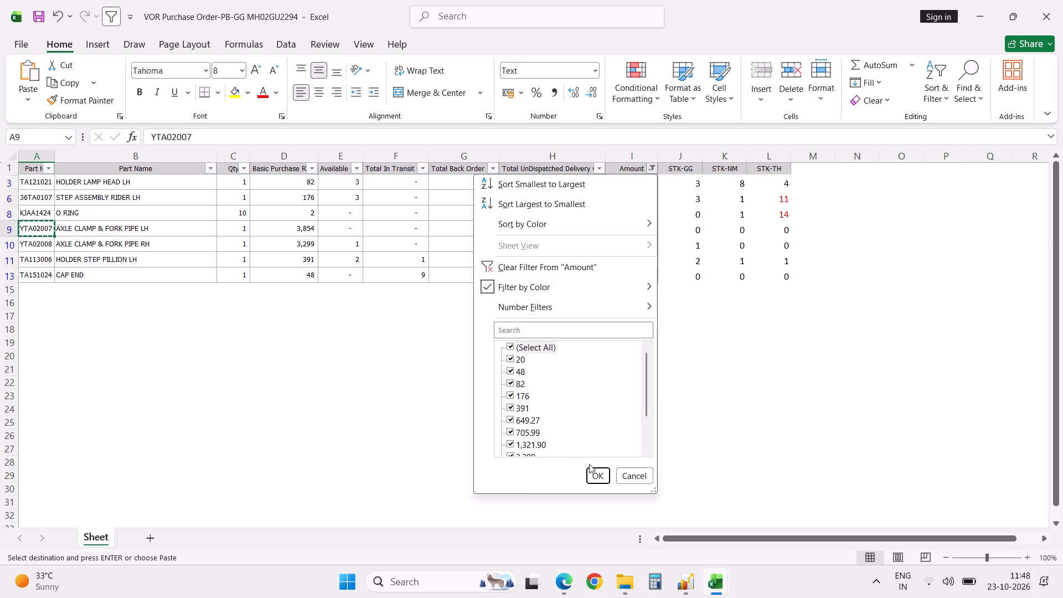
pyautogui.click(599, 477)
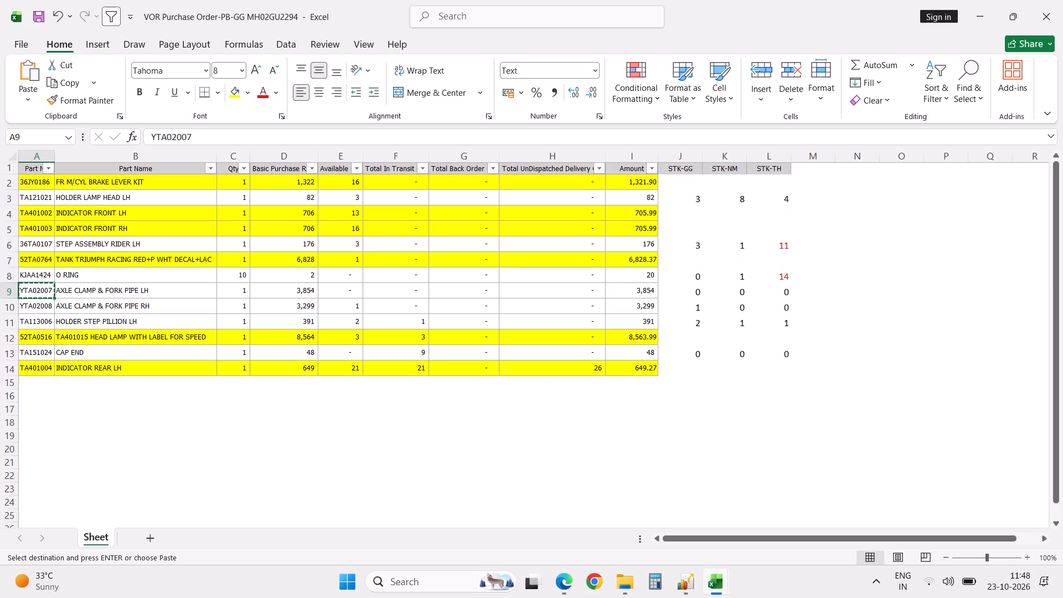
pyautogui.click(643, 366)
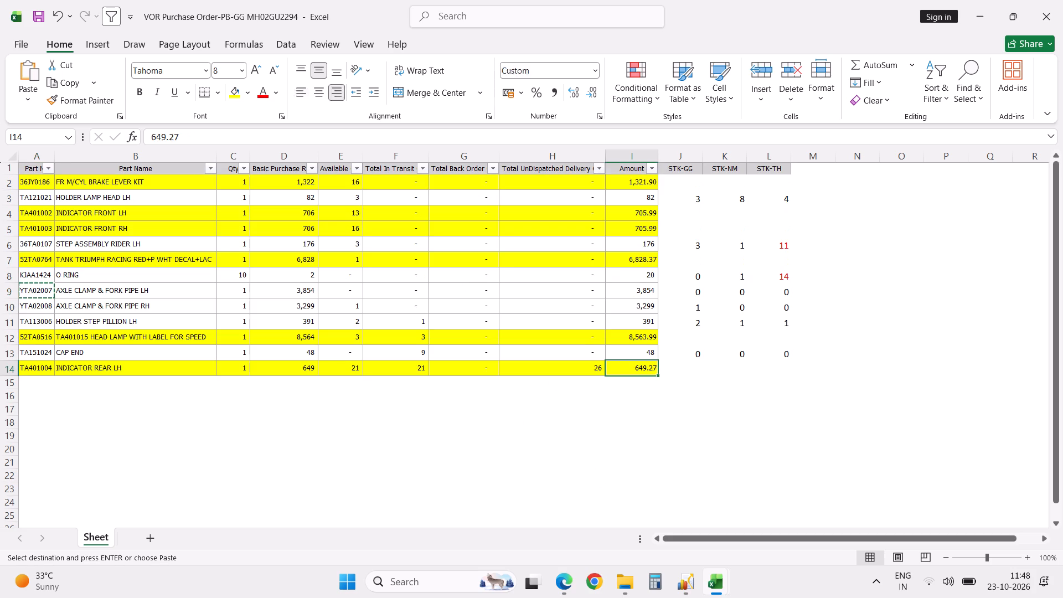
pyautogui.click(646, 339)
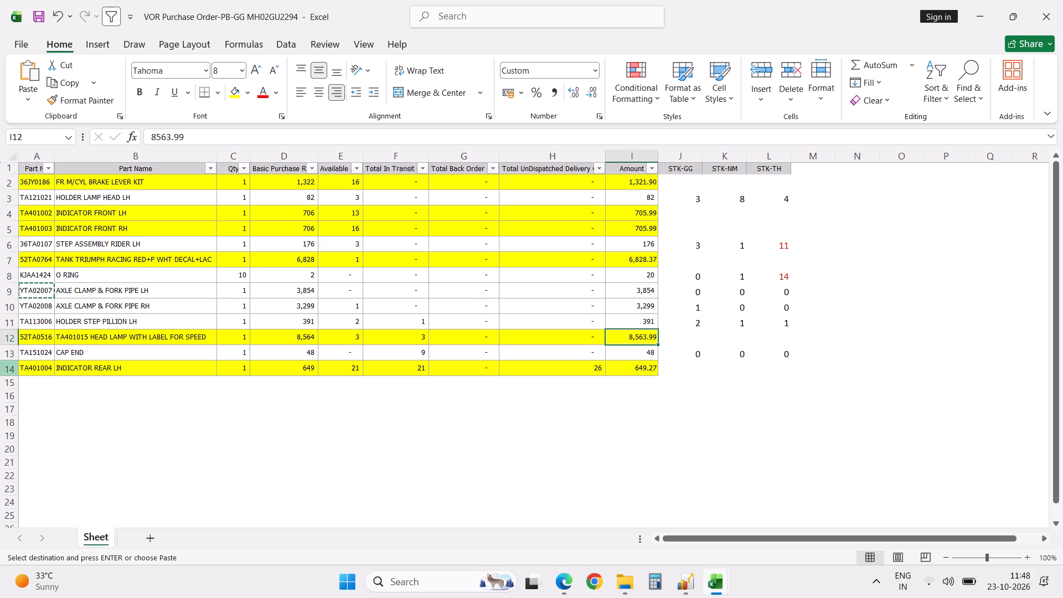
pyautogui.click(627, 183)
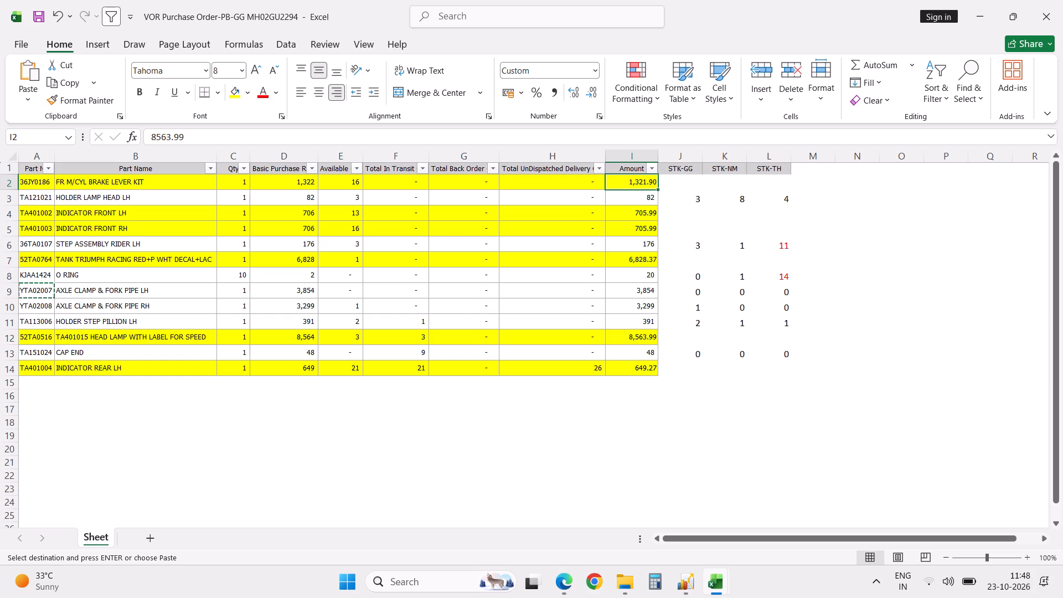
pyautogui.hotkey('ctrl', 'shift', 'Down')
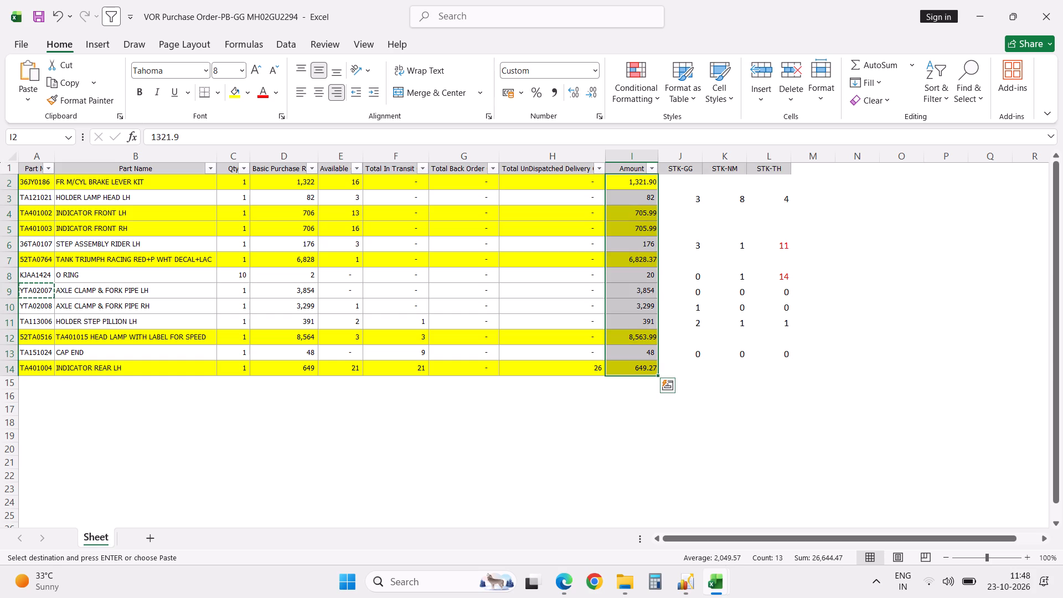
pyautogui.click(638, 367)
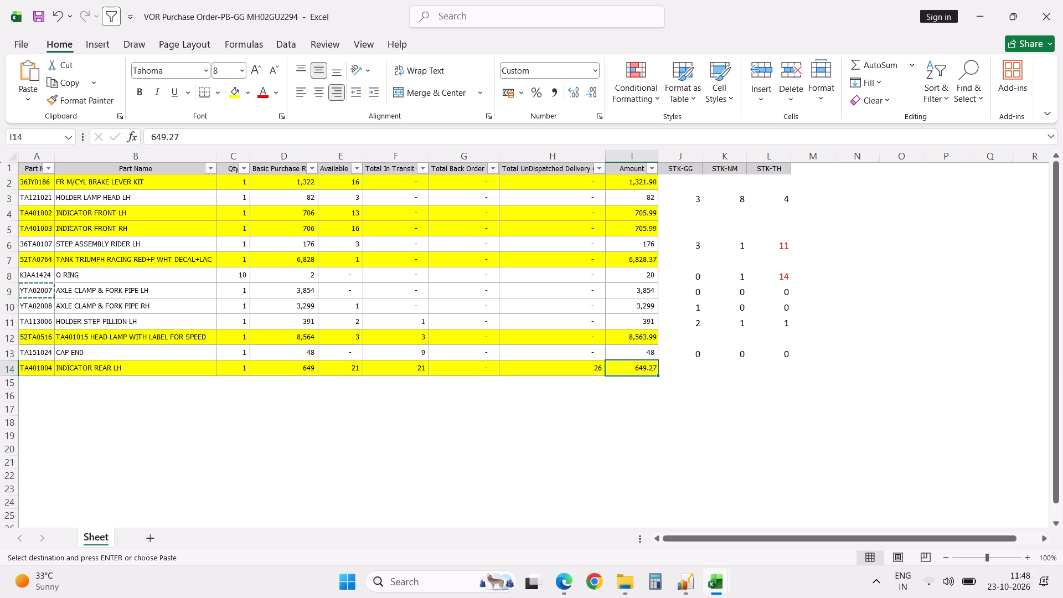
pyautogui.press('Escape')
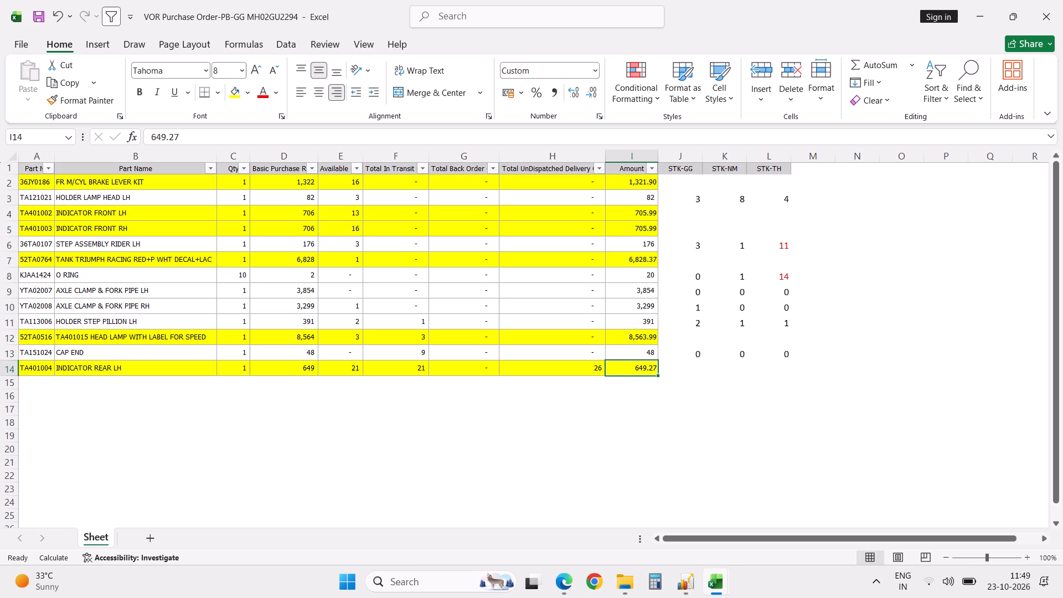
# Filter the Amount column by colour to show only the parts without yellow fill.
pyautogui.click(653, 171)
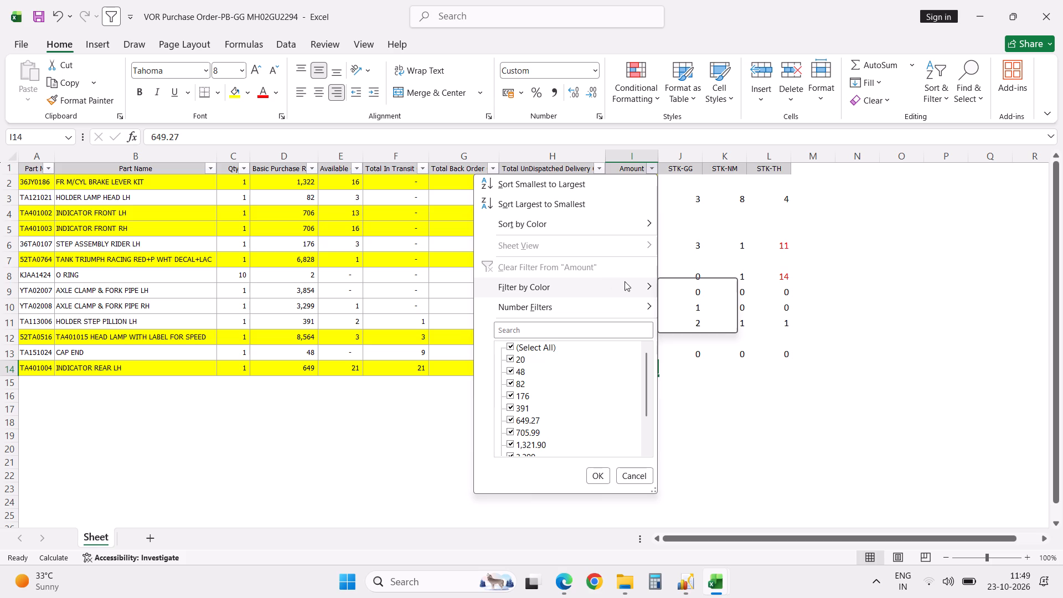
pyautogui.click(699, 319)
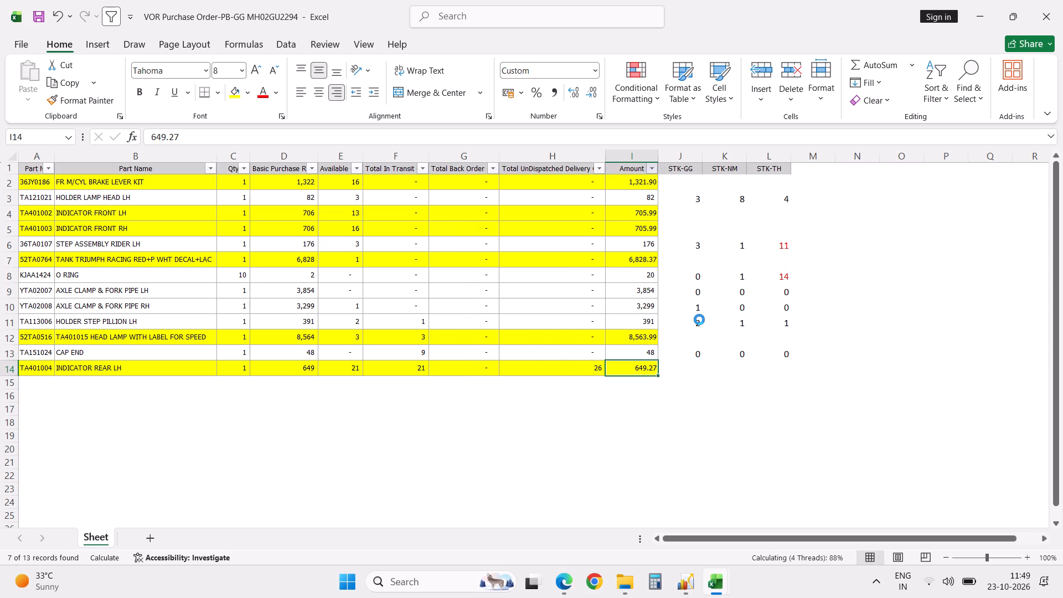
pyautogui.click(699, 319)
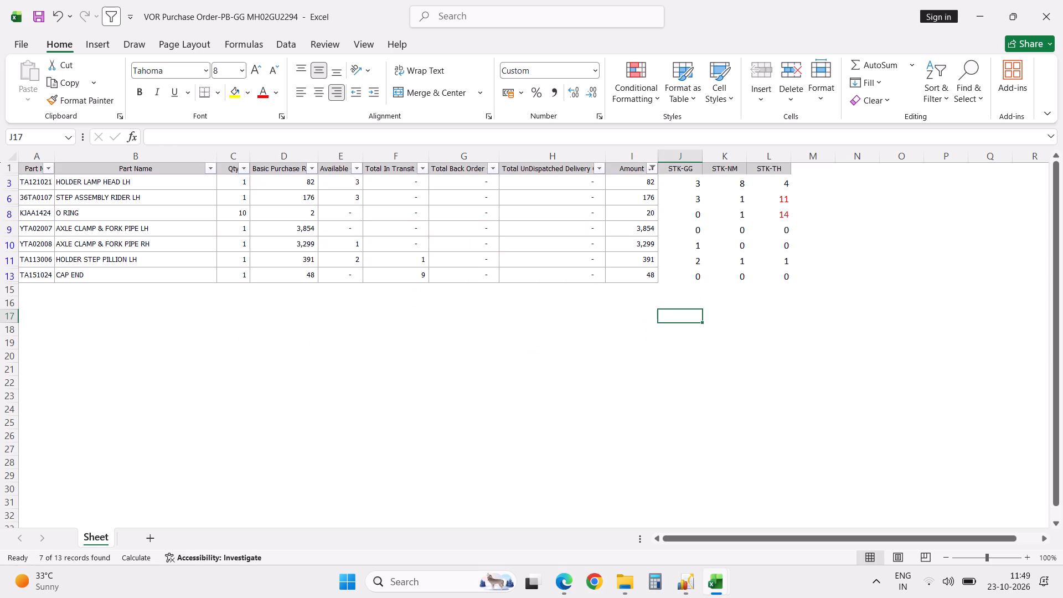
# Examine the amounts of the filtered VOR order parts, from HOLDER LAMP HEAD LH down to O RING.
pyautogui.click(773, 326)
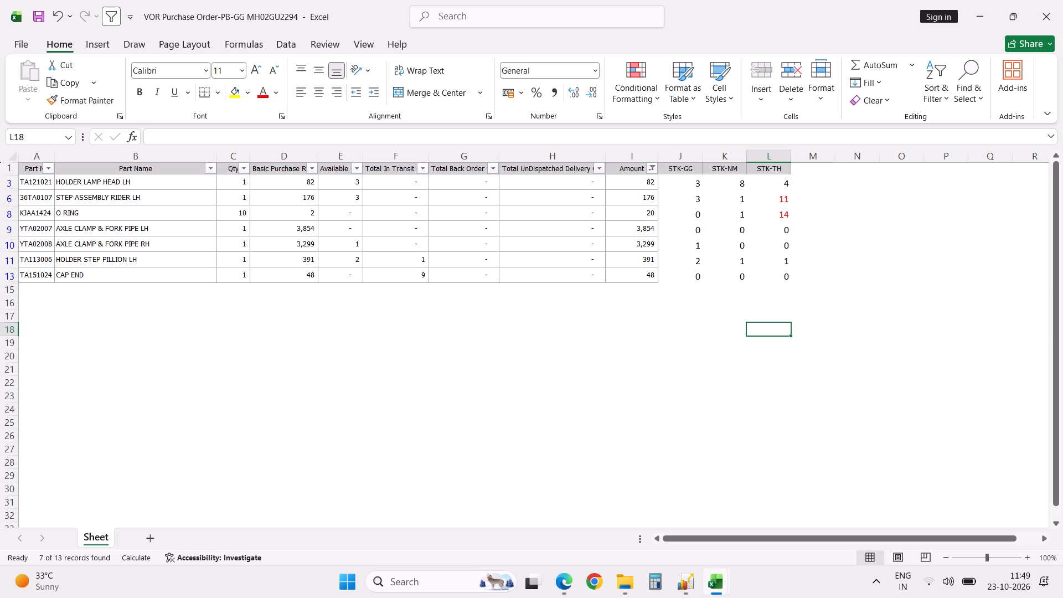
pyautogui.click(637, 186)
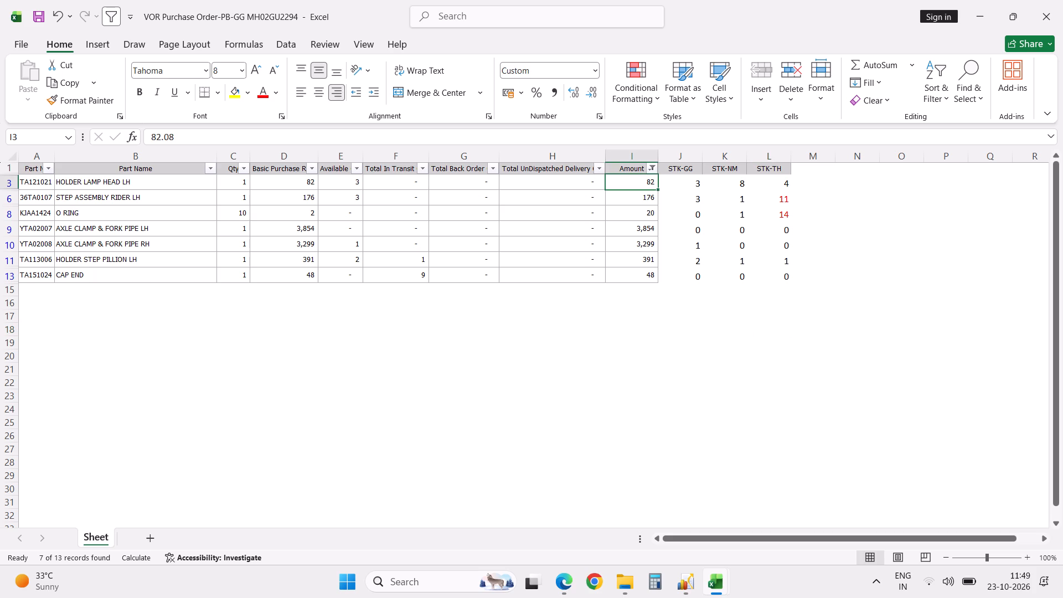
pyautogui.press('Down')
pyautogui.press('Down')
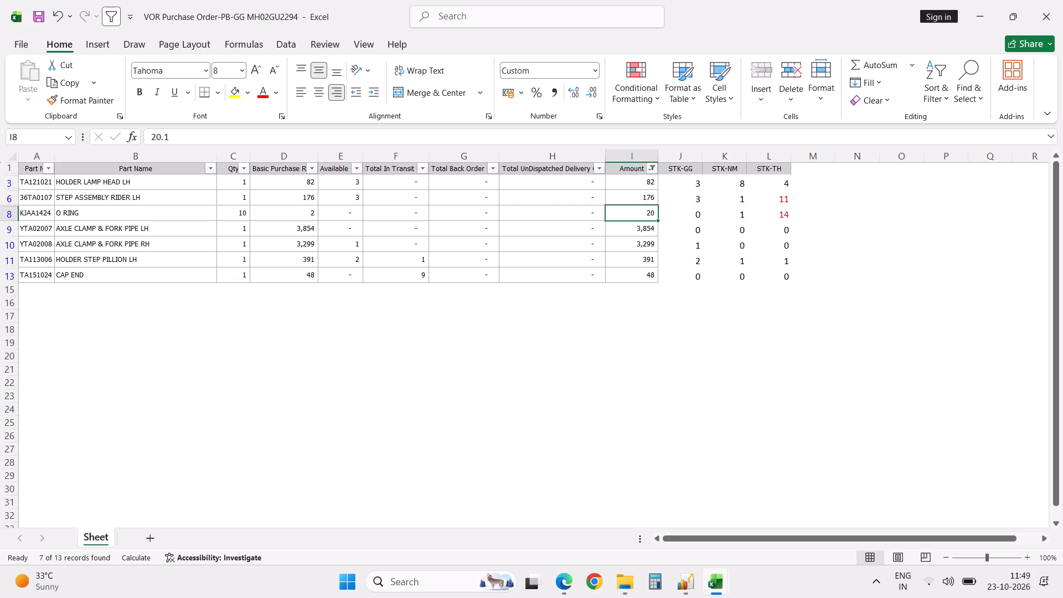
pyautogui.press('Up')
pyautogui.press('Up')
pyautogui.press('Up')
pyautogui.press('Down')
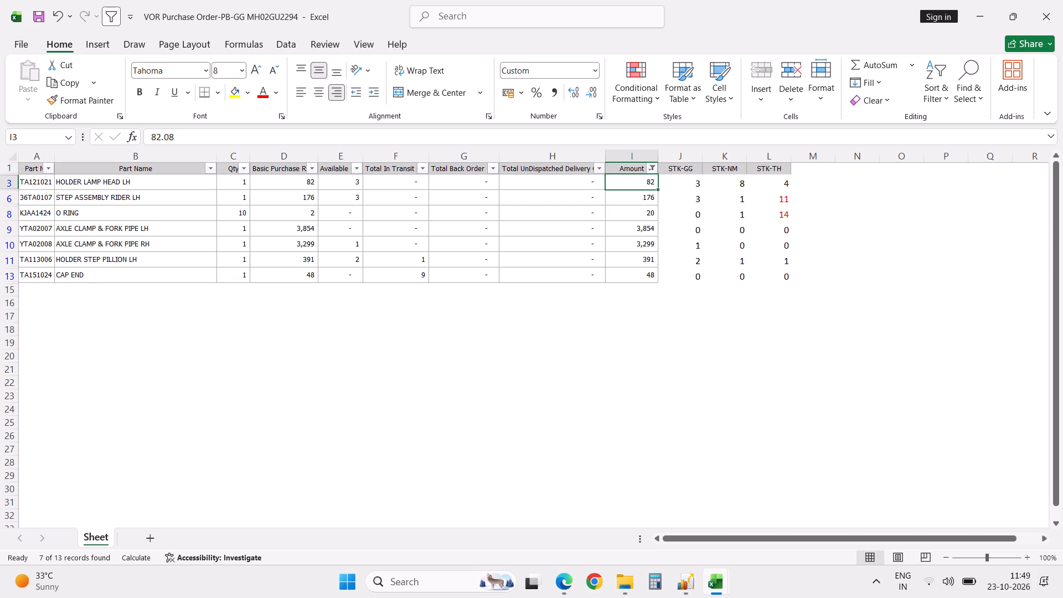
pyautogui.press('Down')
pyautogui.press('Up')
# Check the total of the Amount values for the filtered parts without yellow fill.
pyautogui.hotkey('ctrl', 'shift', 'Down')
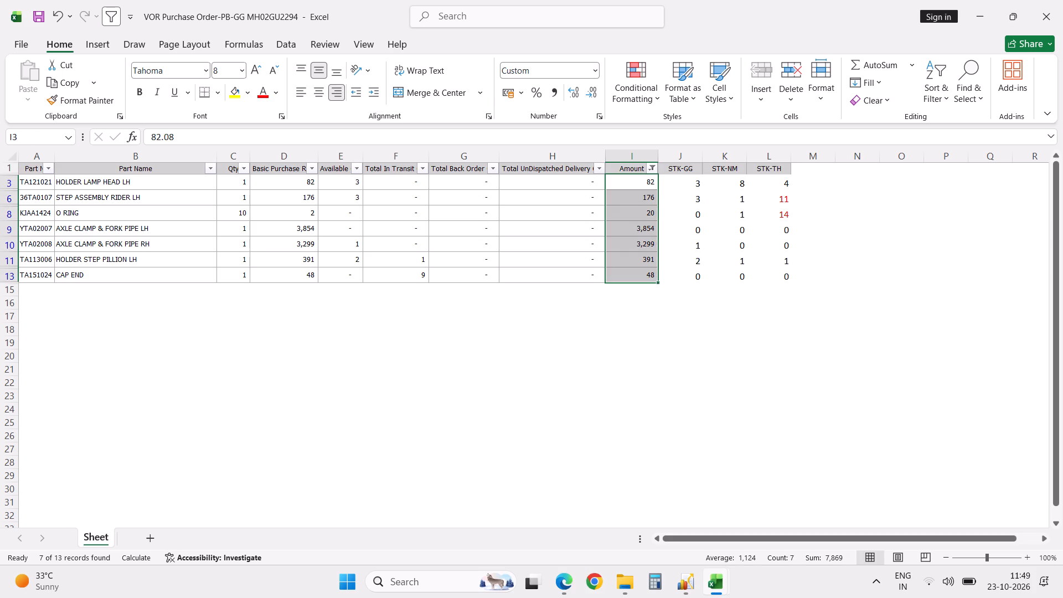
pyautogui.click(640, 292)
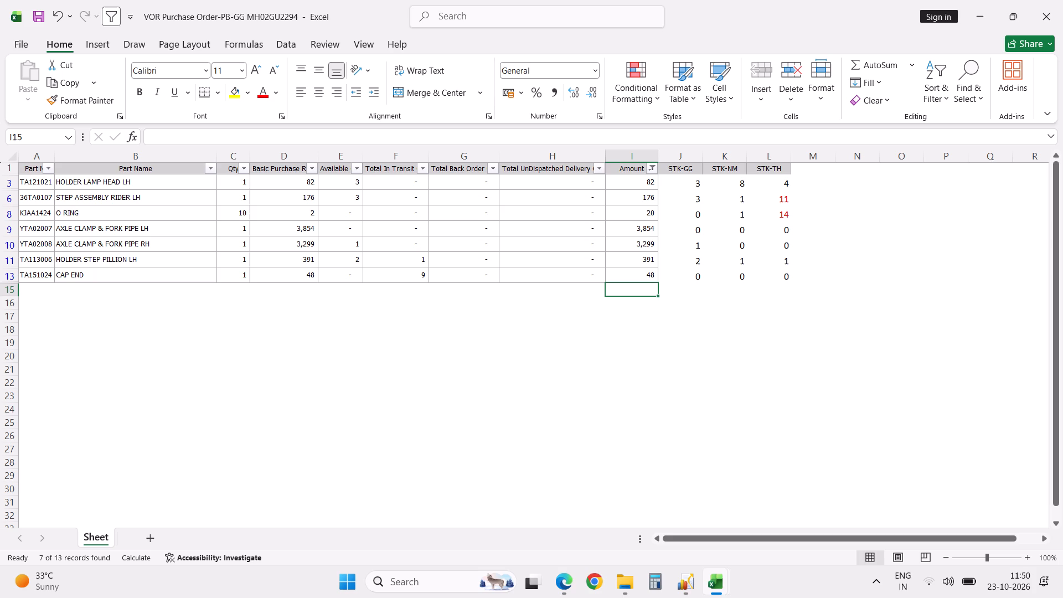
# Filter the Amount column by colour to show only the yellow-filled parts.
pyautogui.click(651, 167)
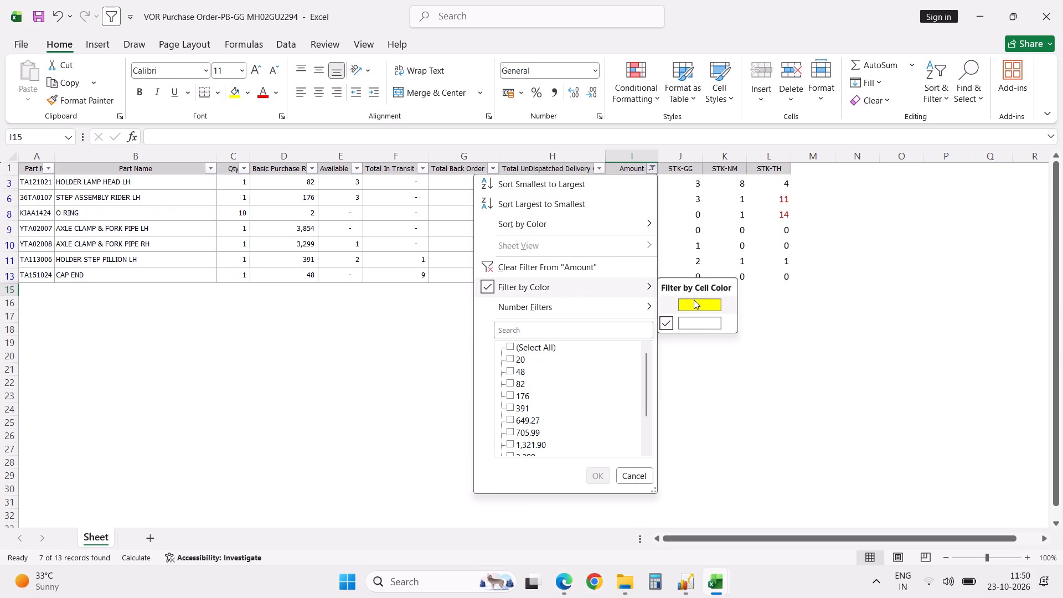
pyautogui.click(694, 300)
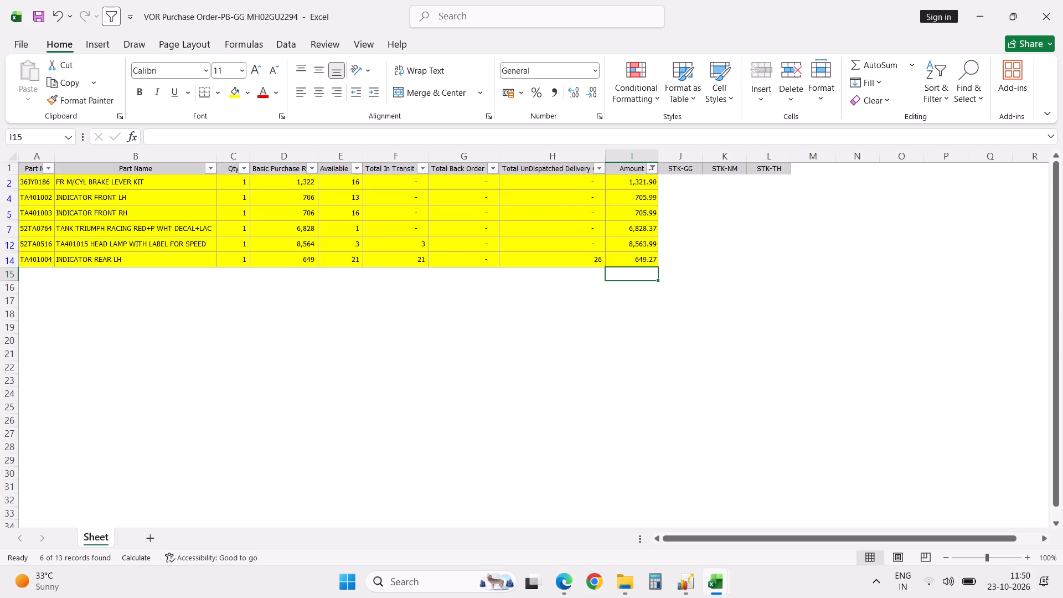
# Look up part 36JY0186 from the VOR order on the Small Bike sheet of the AMC_ABC_Alternate_Parts workbook and highlight its row.
pyautogui.click(50, 183)
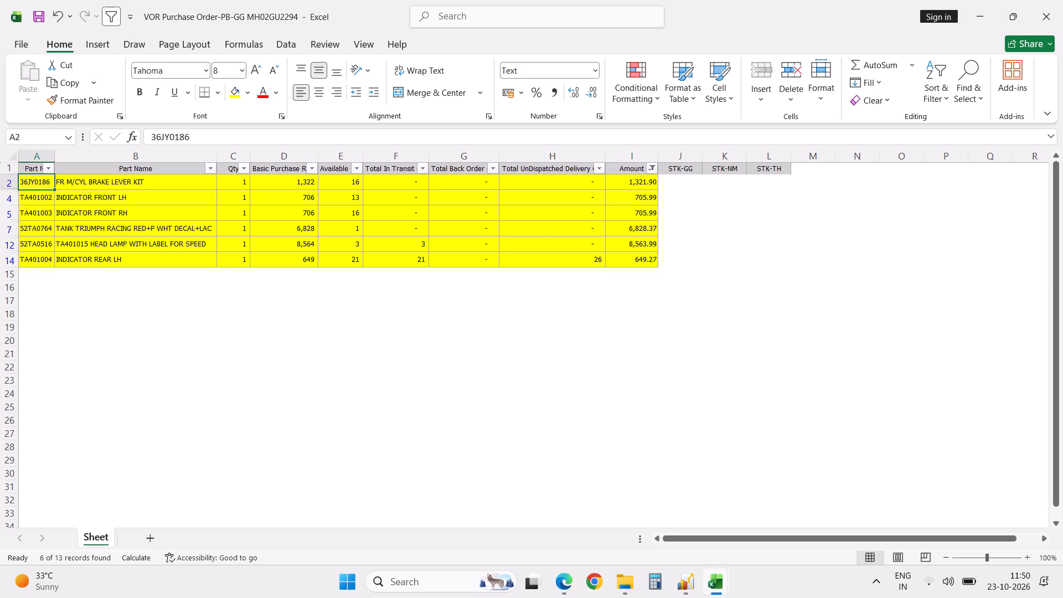
pyautogui.hotkey('ctrl', 'c')
pyautogui.hotkey('alt', 'Tab')
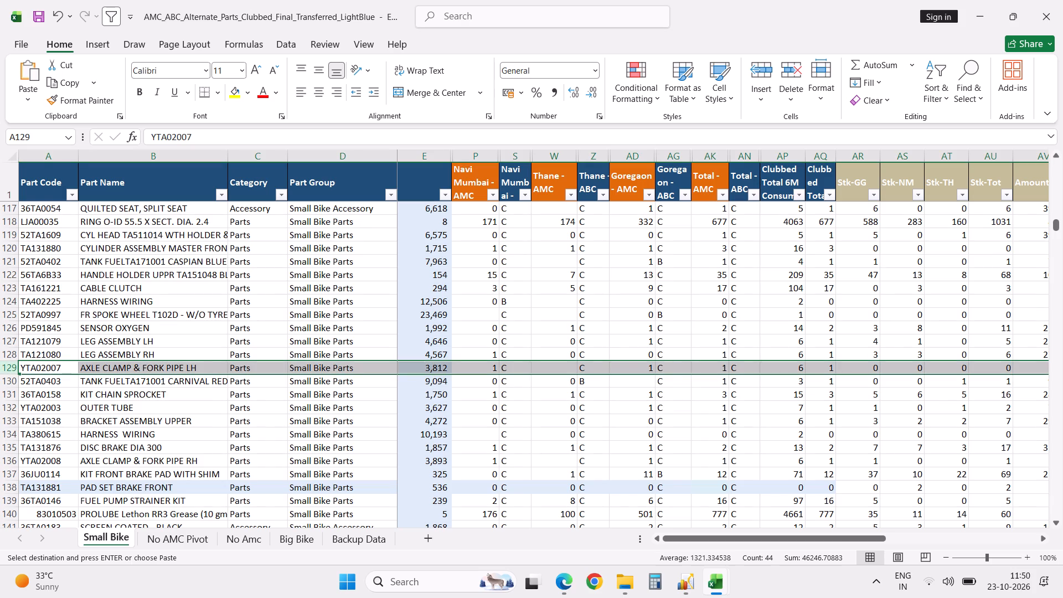
pyautogui.press('Down')
pyautogui.hotkey('ctrl', 'f')
pyautogui.hotkey('ctrl', 'v')
pyautogui.press('Return')
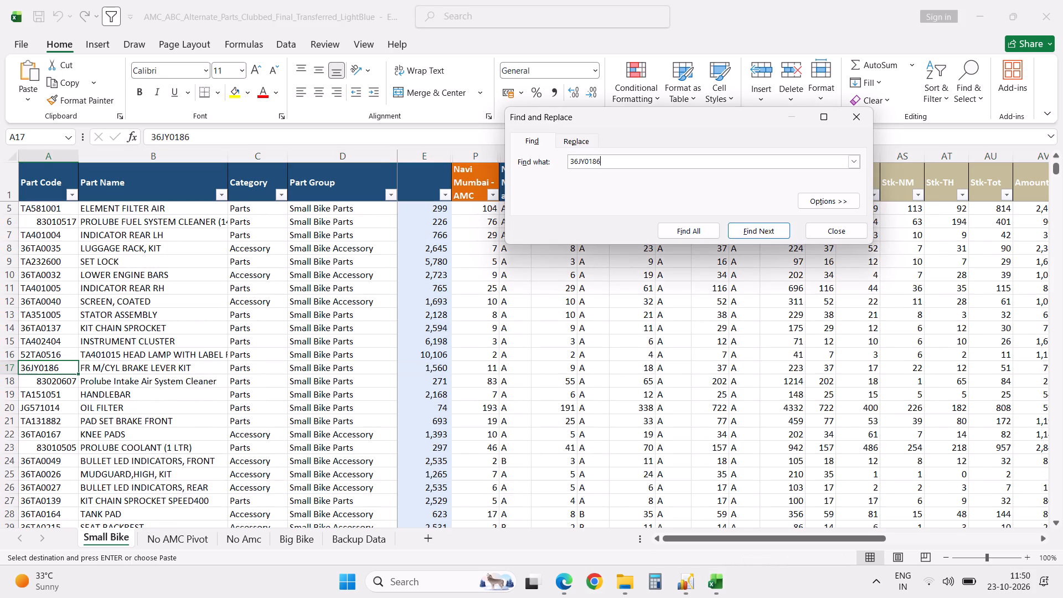
pyautogui.press('Escape')
pyautogui.hotkey('shift', 'space')
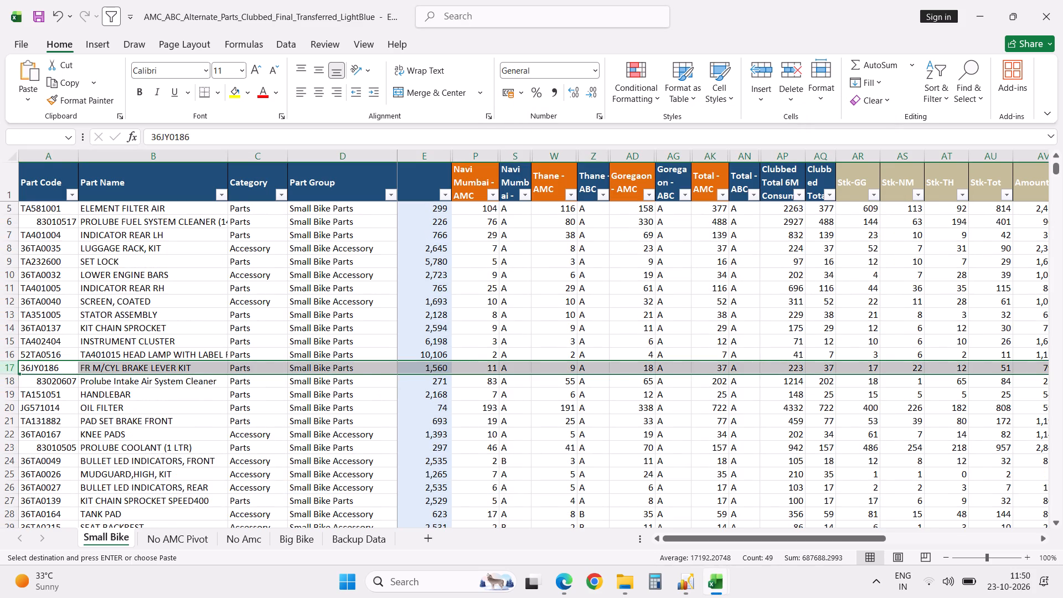
# Compare the available quantity of FR M/CYL BRAKE LEVER KIT in the VOR Purchase Order workbook with its Total - AMC on the Small Bike sheet.
pyautogui.hotkey('alt', 'Tab')
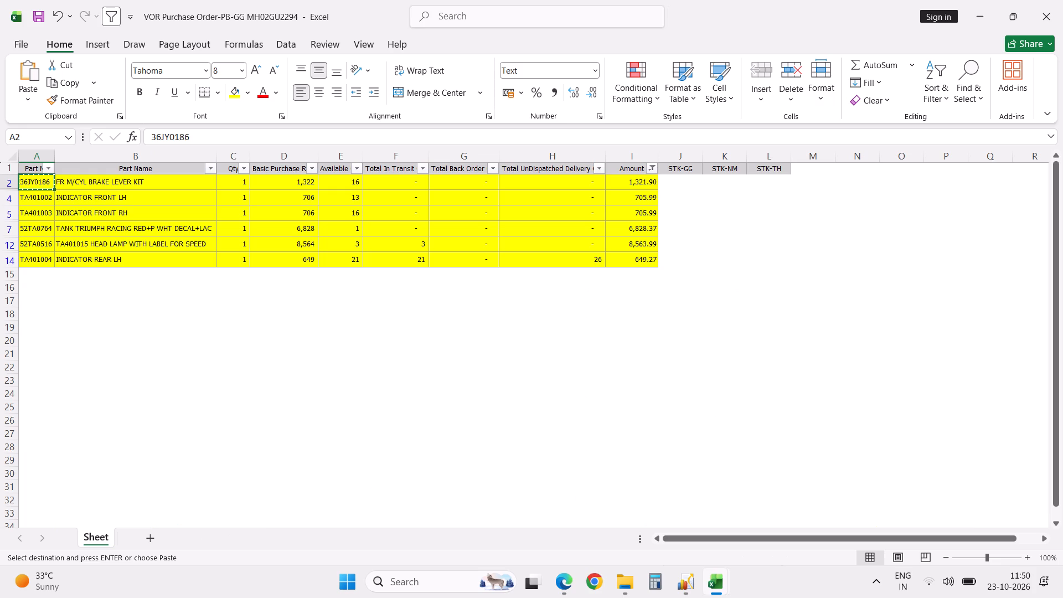
pyautogui.press('Escape')
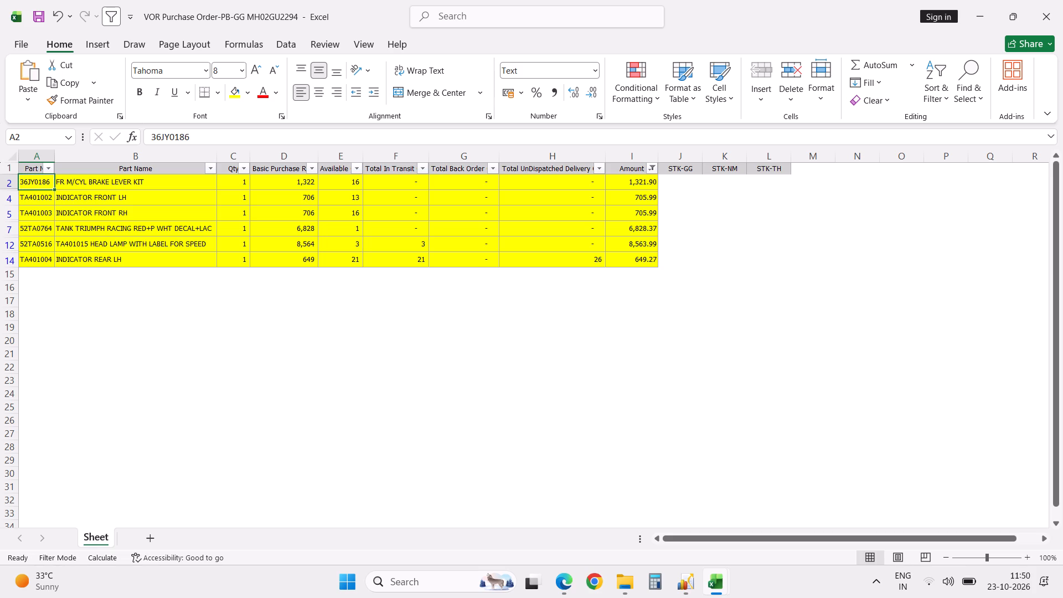
pyautogui.press('Down')
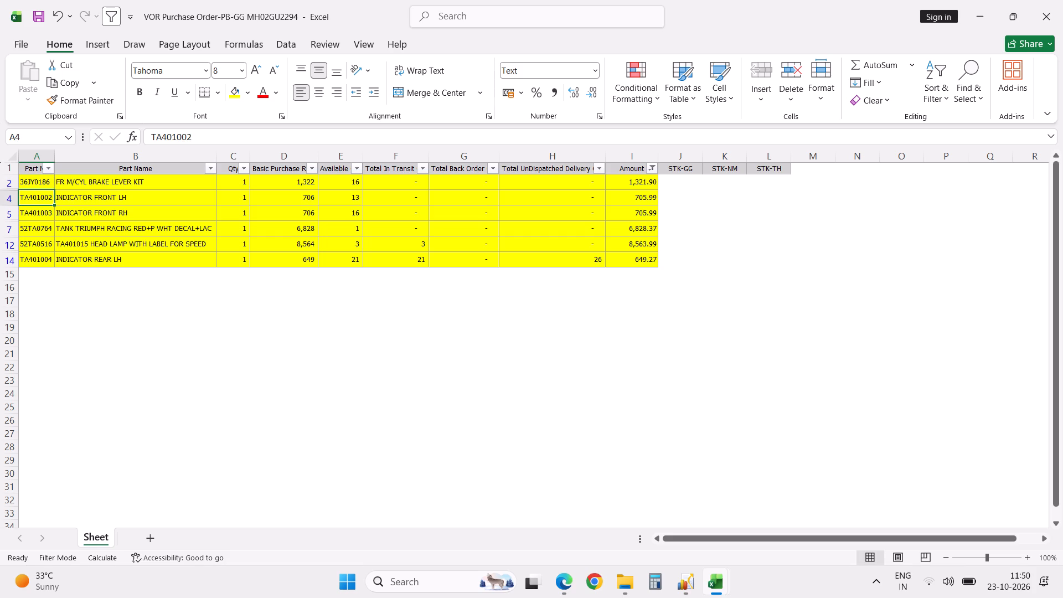
pyautogui.click(347, 181)
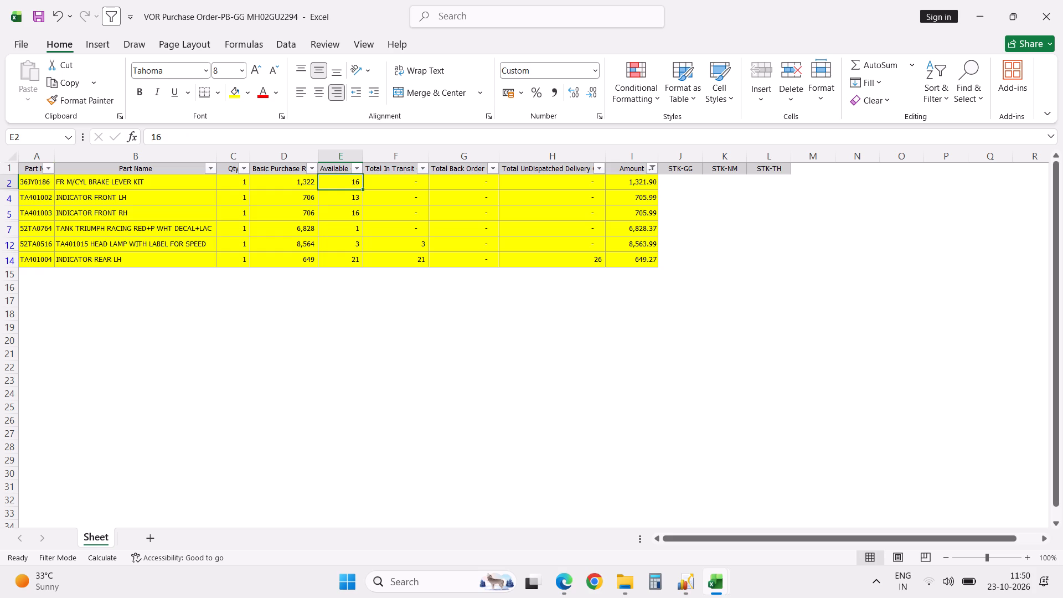
pyautogui.hotkey('alt', 'Tab')
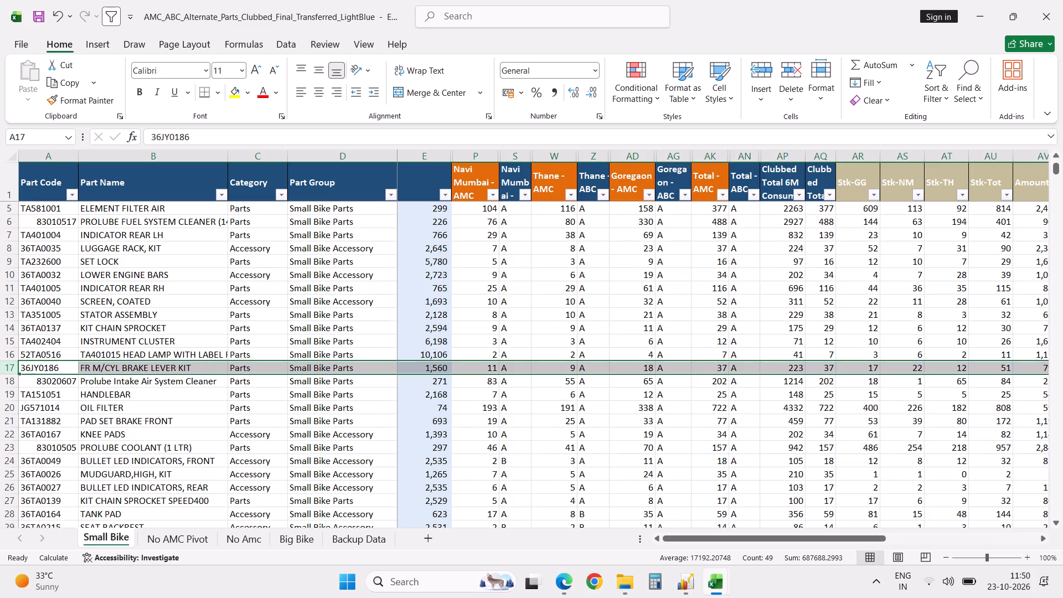
pyautogui.hotkey('alt', 'Tab')
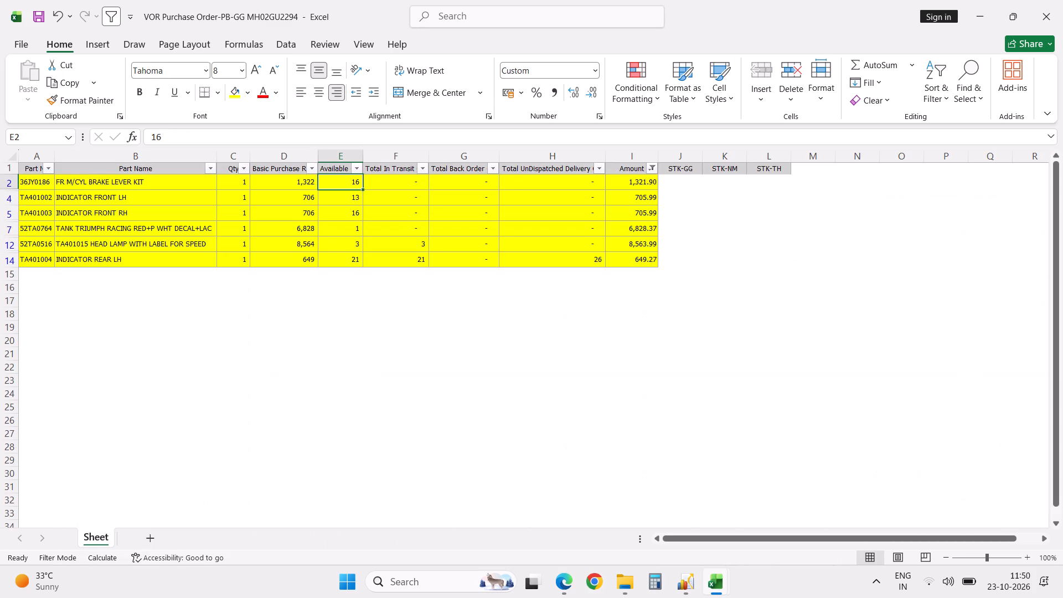
pyautogui.hotkey('alt', 'Tab')
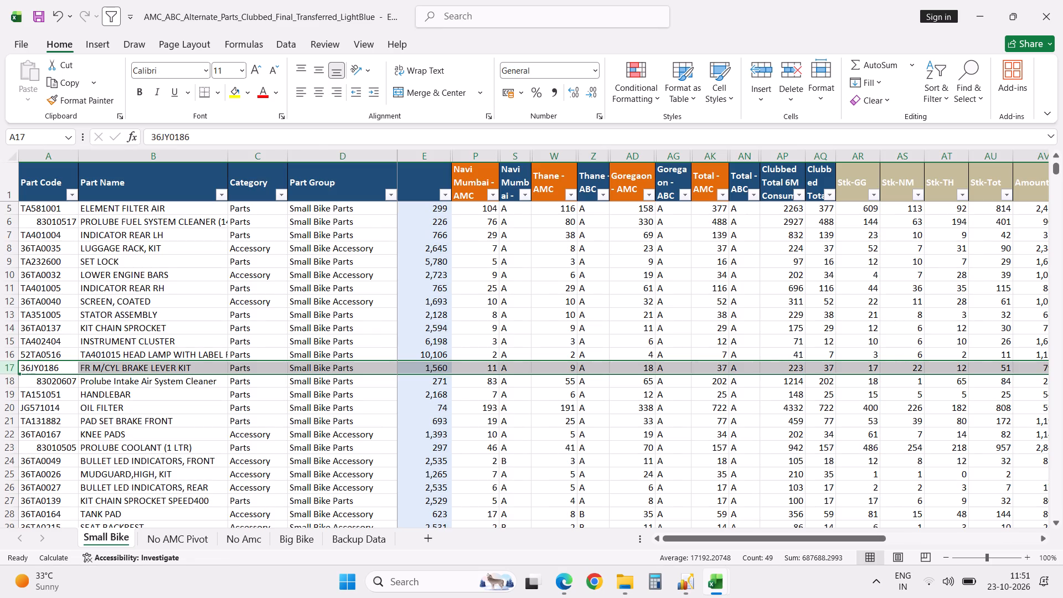
pyautogui.click(718, 367)
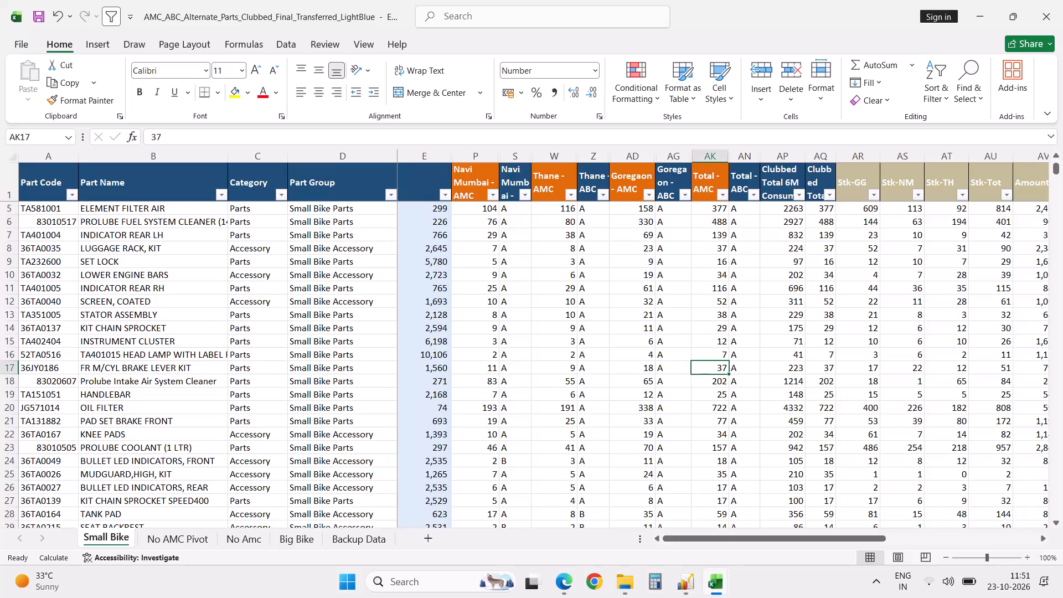
# In the VOR Purchase Order workbook, calculate 37*1.5 in cell O2 on the brake lever kit's row and display it without decimals.
pyautogui.hotkey('alt', 'Tab')
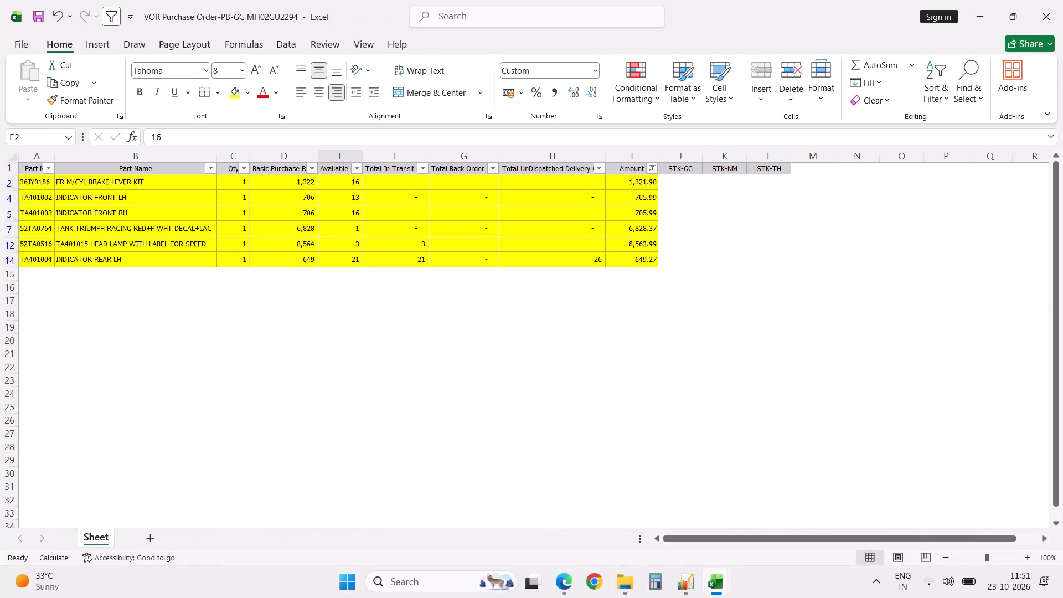
pyautogui.click(893, 187)
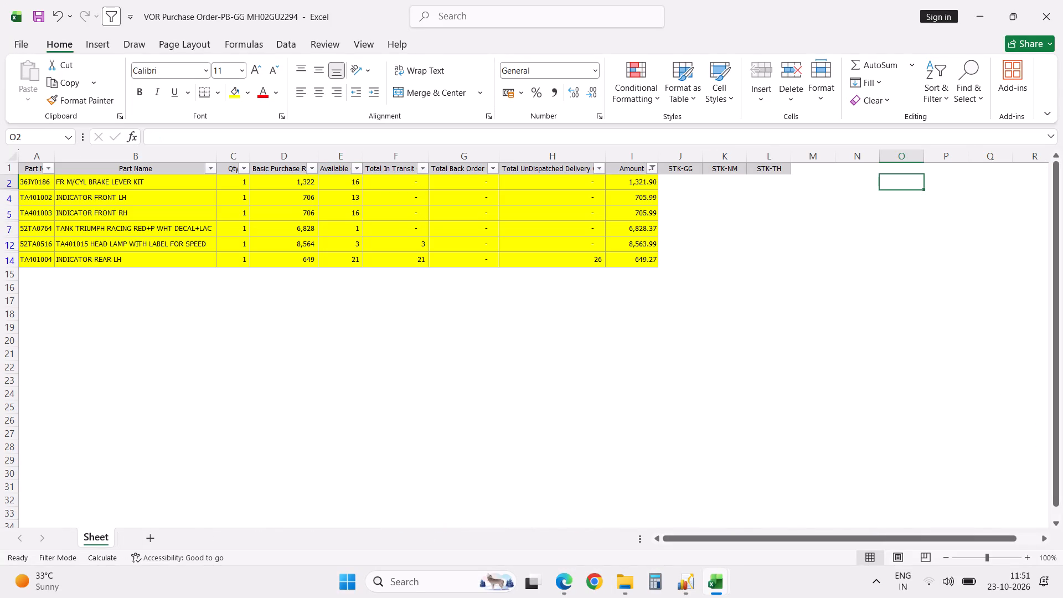
pyautogui.write('+37')
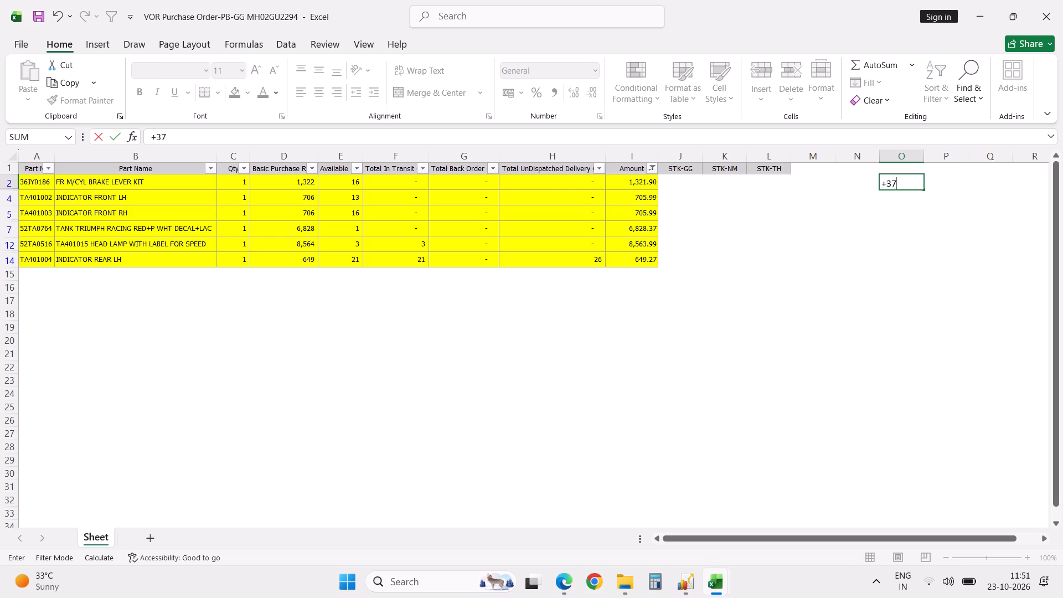
pyautogui.write('*1.5')
pyautogui.press('Return')
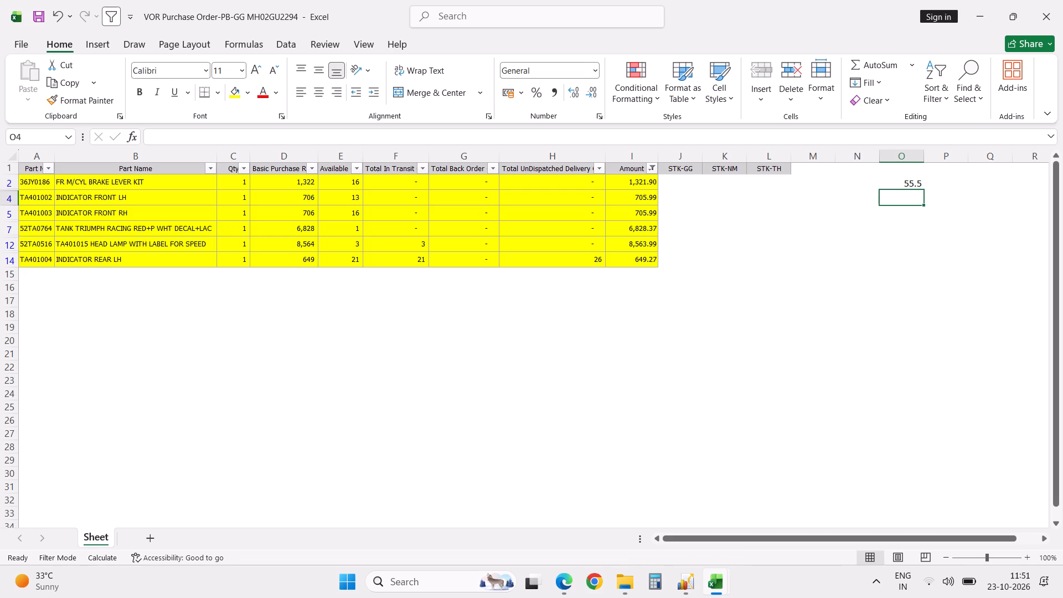
pyautogui.press('Up')
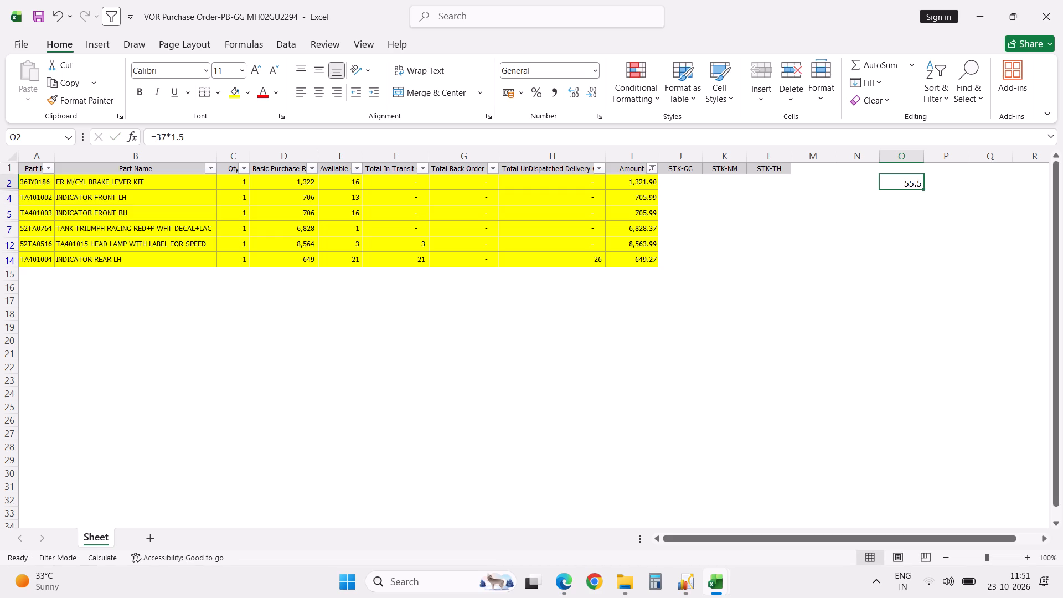
pyautogui.doubleClick(596, 90)
# Look up part 36JY0186 from the VOR order on Sheet2 of the Part Stock Valuation-23102026 workbook.
pyautogui.click(46, 186)
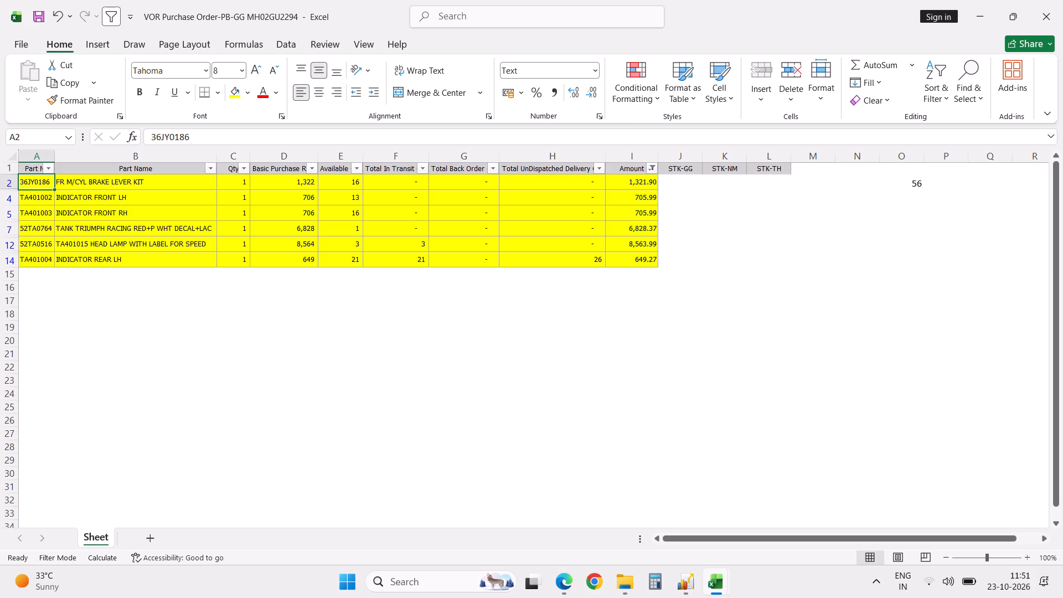
pyautogui.hotkey('ctrl', 'c')
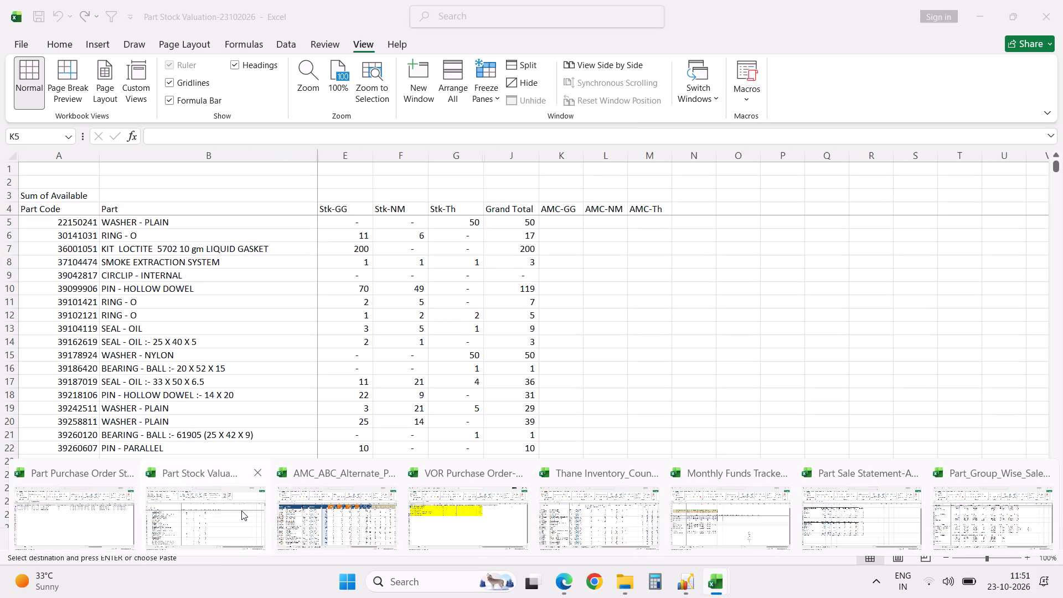
pyautogui.click(241, 511)
pyautogui.click(301, 381)
pyautogui.hotkey('ctrl', 'f')
pyautogui.hotkey('ctrl', 'v')
pyautogui.press('Return')
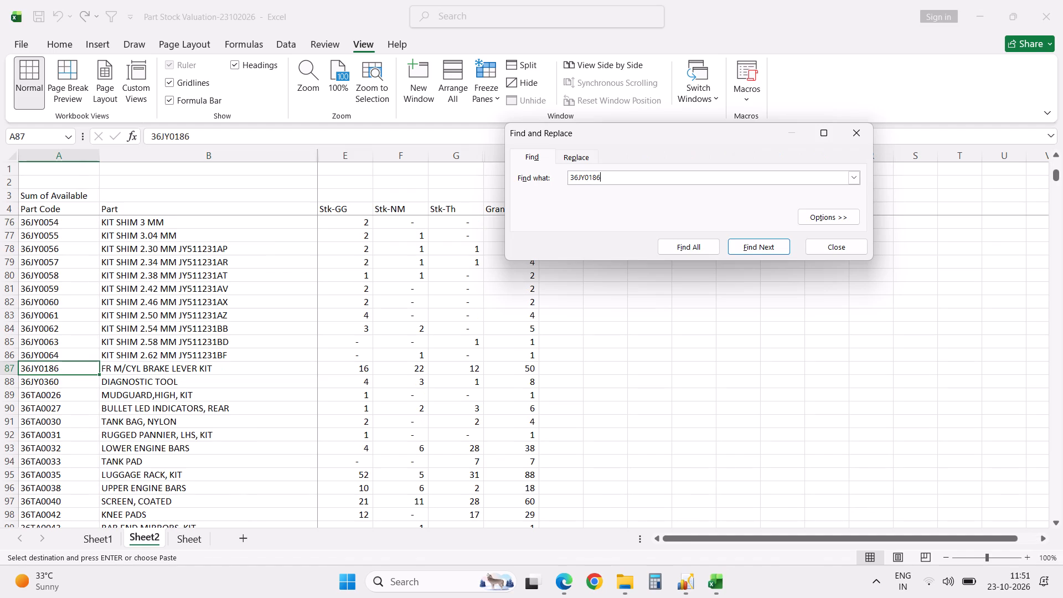
pyautogui.press('Escape')
# Examine the GG, NM and Th branch stock and the Grand Total on the row of part 36JY0186.
pyautogui.press('Right')
pyautogui.press('Right')
pyautogui.press('Right')
pyautogui.press('Right')
pyautogui.press('Right')
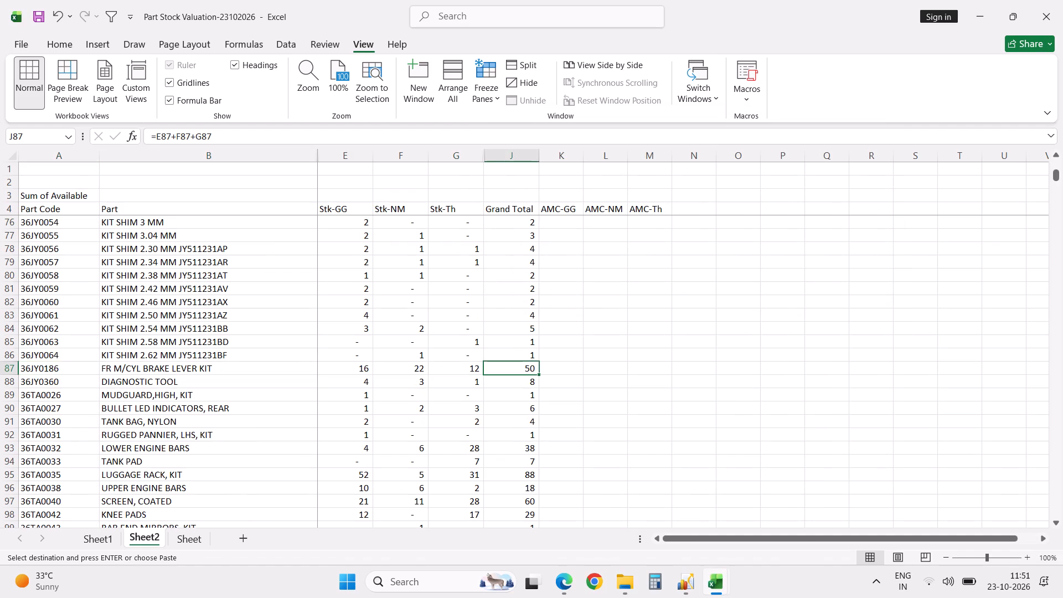
pyautogui.press('Right')
pyautogui.press('Left')
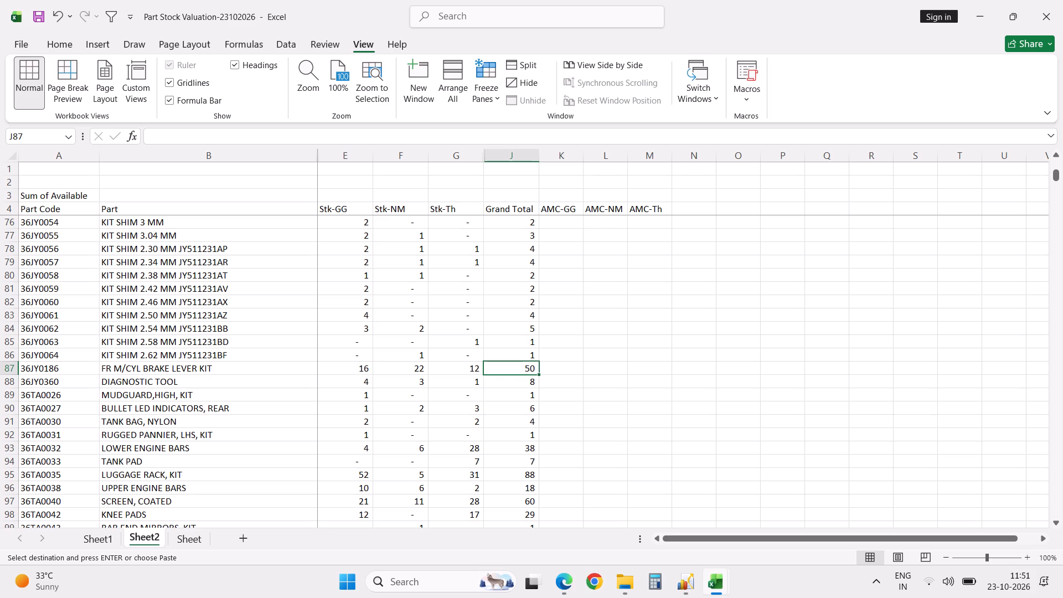
pyautogui.press('Left')
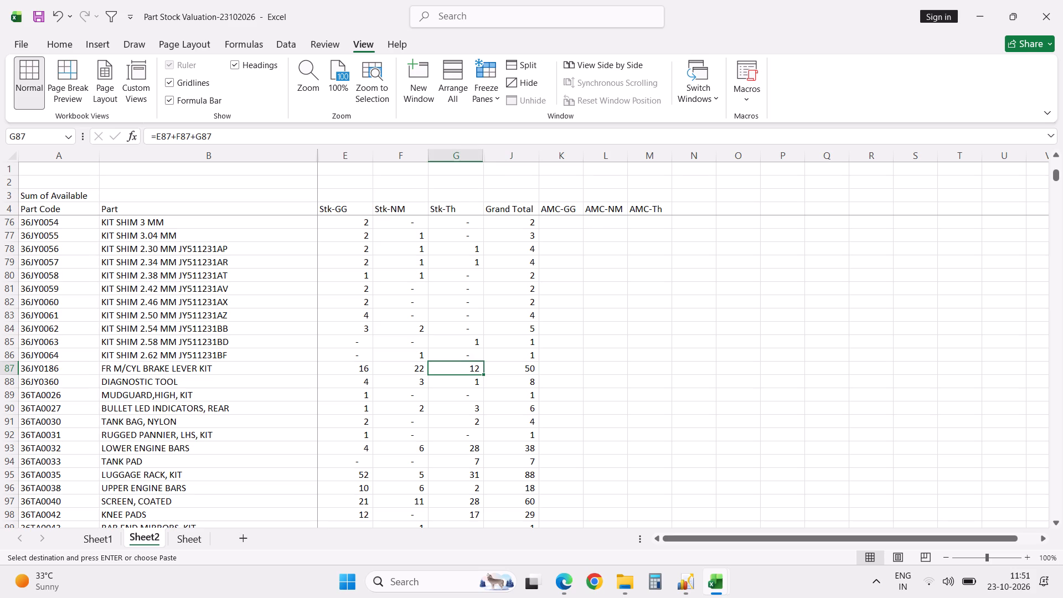
pyautogui.press('Left')
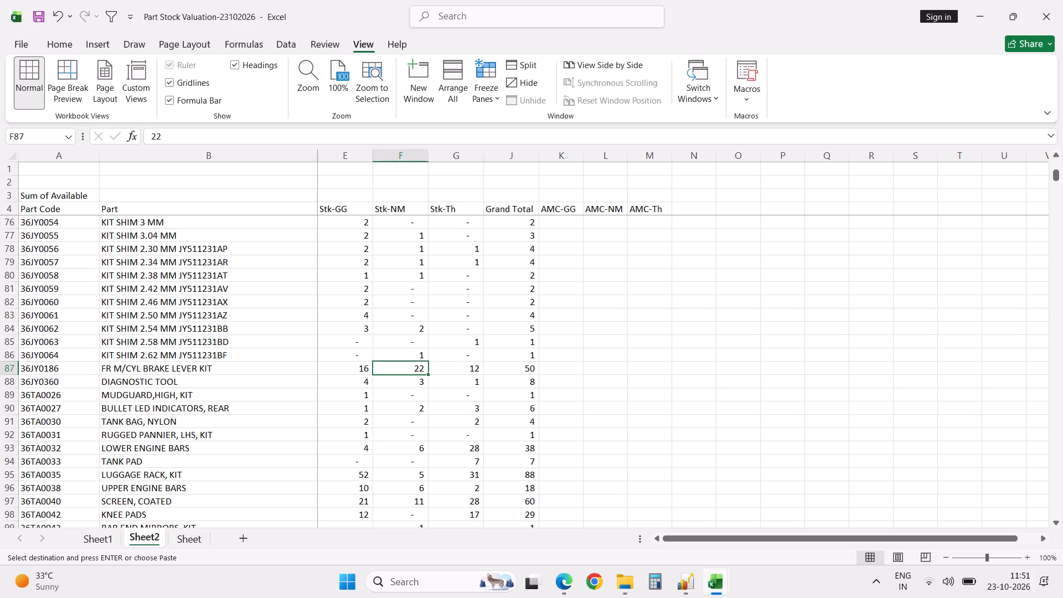
pyautogui.press('Left')
pyautogui.press('Left')
pyautogui.press('Left')
pyautogui.press('Left')
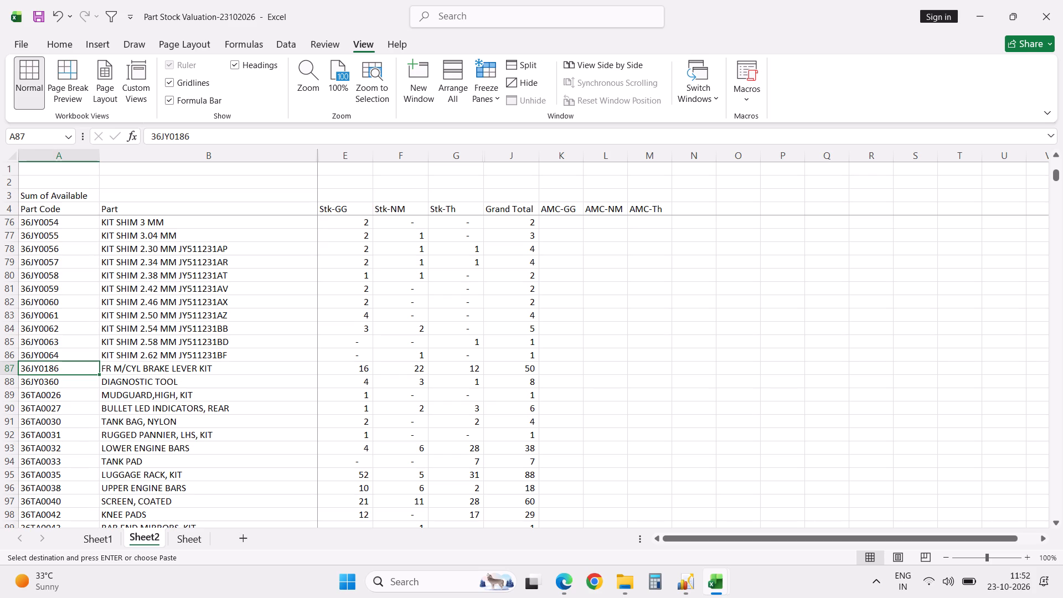
pyautogui.click(13, 369)
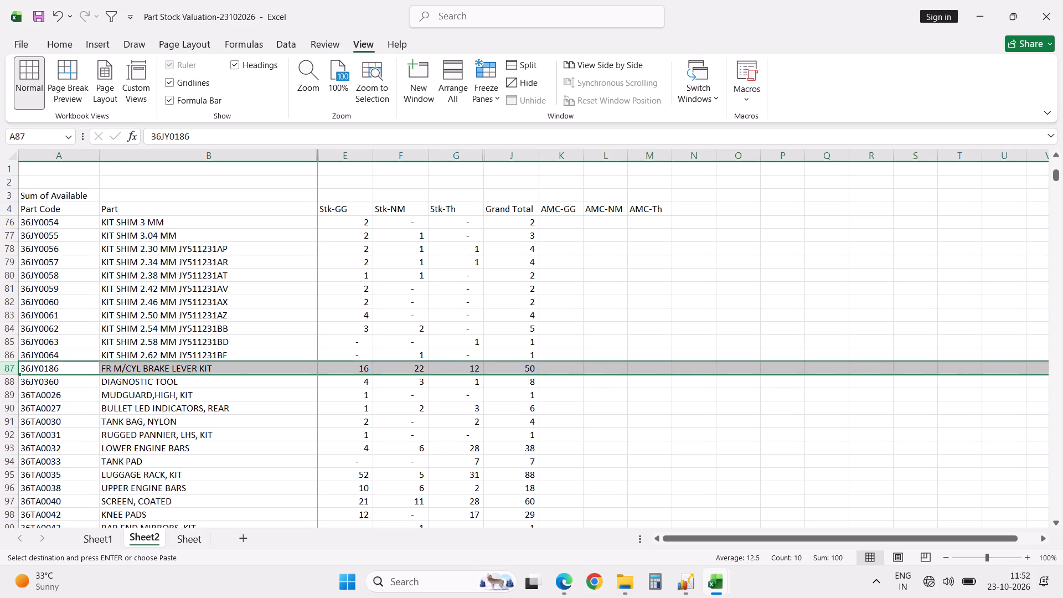
pyautogui.click(532, 369)
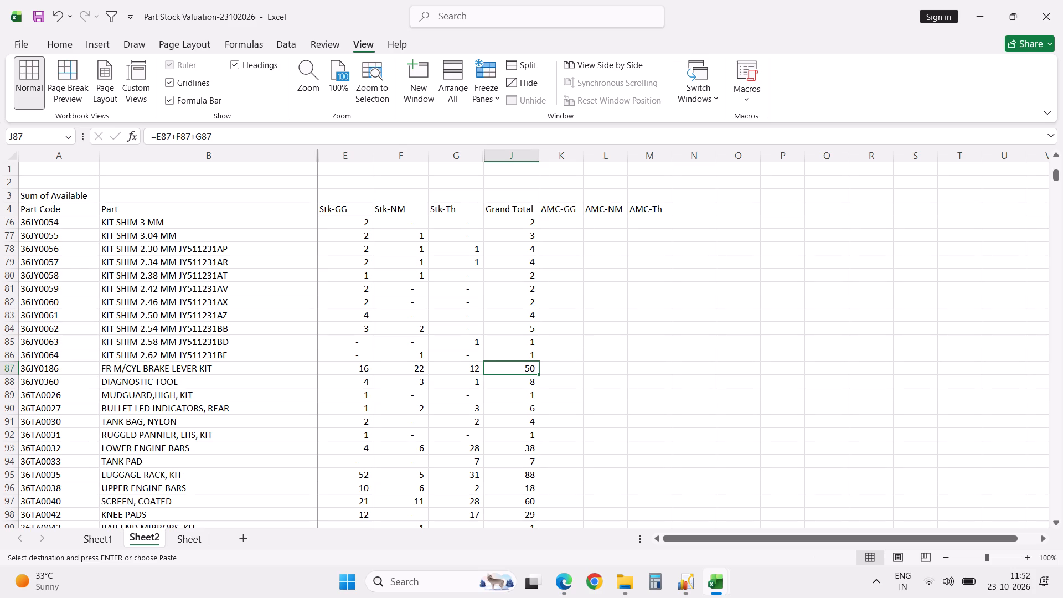
# Look up part TA401002 from the VOR order on Sheet2 of the Part Stock Valuation-23102026 workbook.
pyautogui.hotkey('alt', 'Tab')
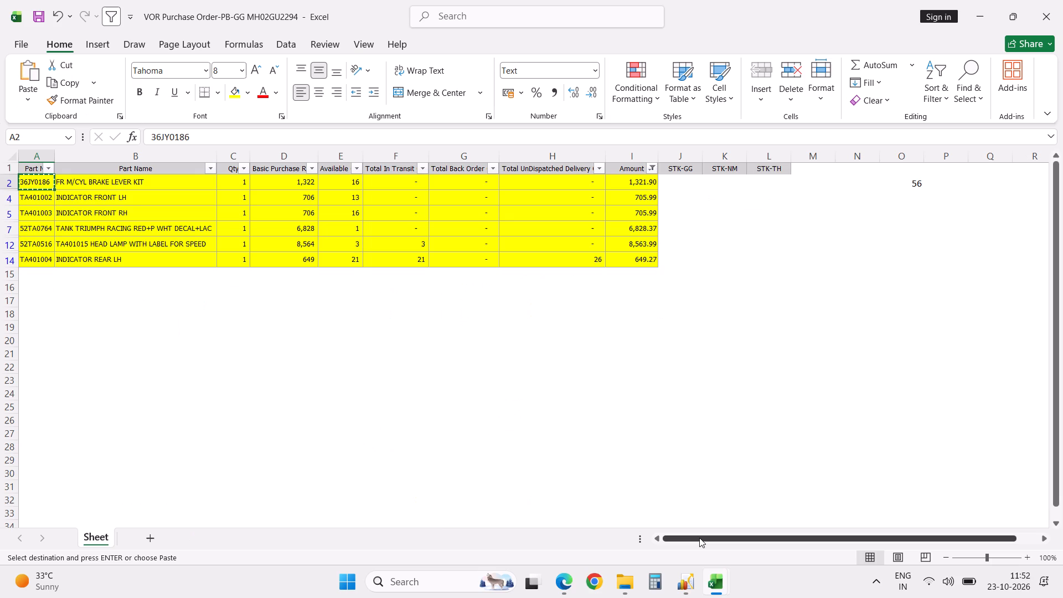
pyautogui.click(42, 200)
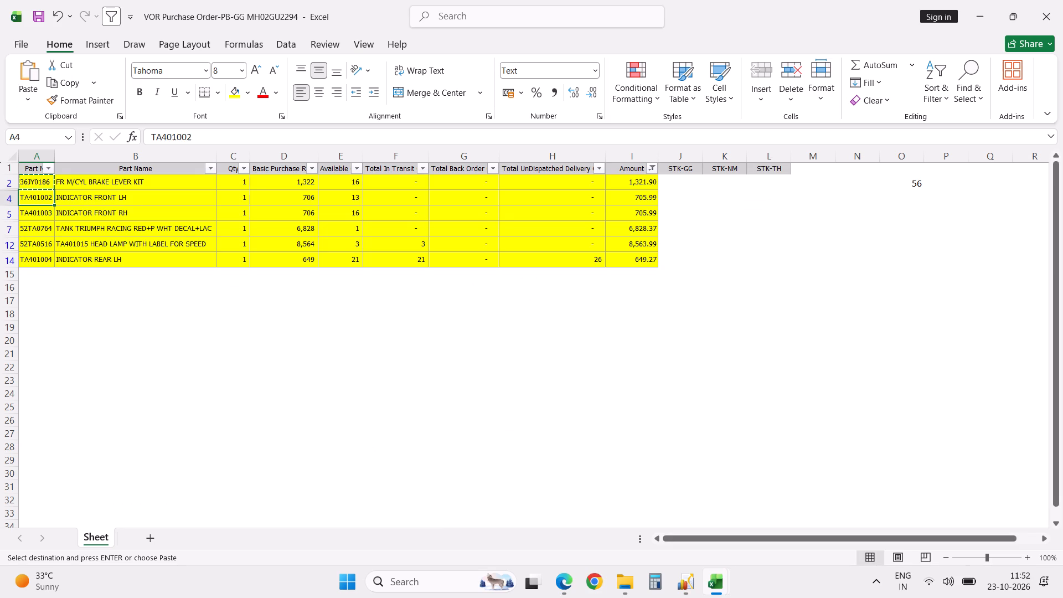
pyautogui.hotkey('ctrl', 'c')
pyautogui.hotkey('alt', 'Tab')
pyautogui.click(259, 389)
pyautogui.hotkey('ctrl', 'f')
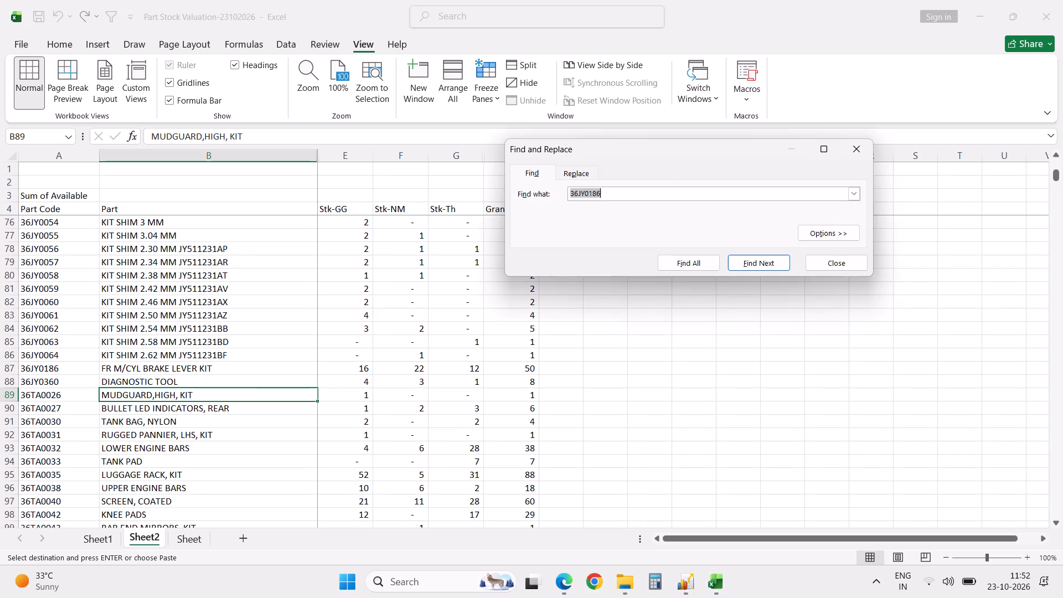
pyautogui.hotkey('ctrl', 'v')
pyautogui.press('Return')
pyautogui.press('Escape')
# Find part TA401002 on the Small Bike sheet of the AMC_ABC_Alternate_Parts workbook and highlight its whole row to read its AMC.
pyautogui.hotkey('alt', 'Tab')
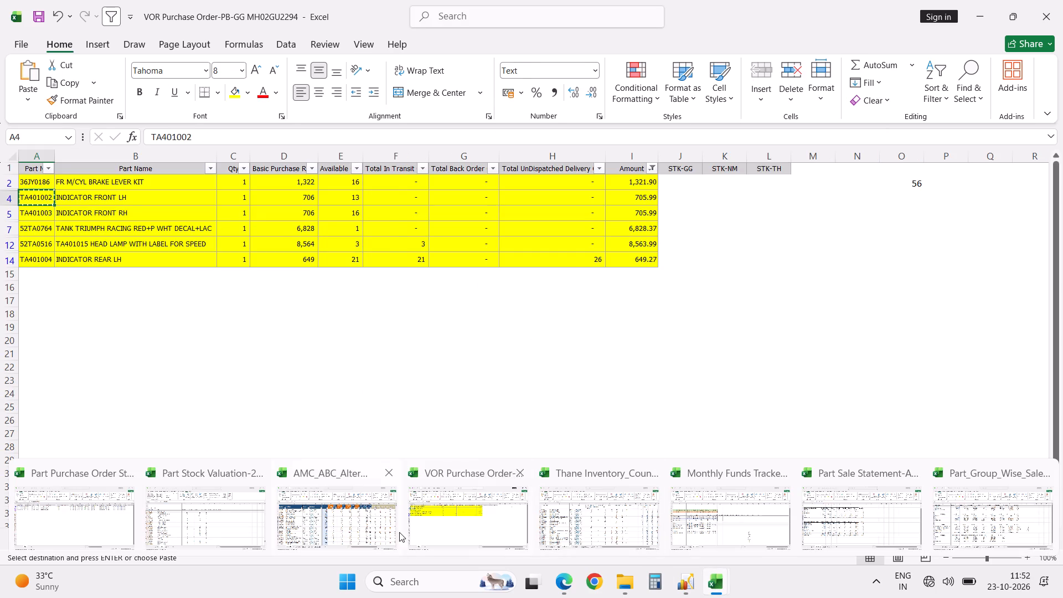
pyautogui.click(355, 515)
pyautogui.click(331, 425)
pyautogui.hotkey('ctrl', 'f')
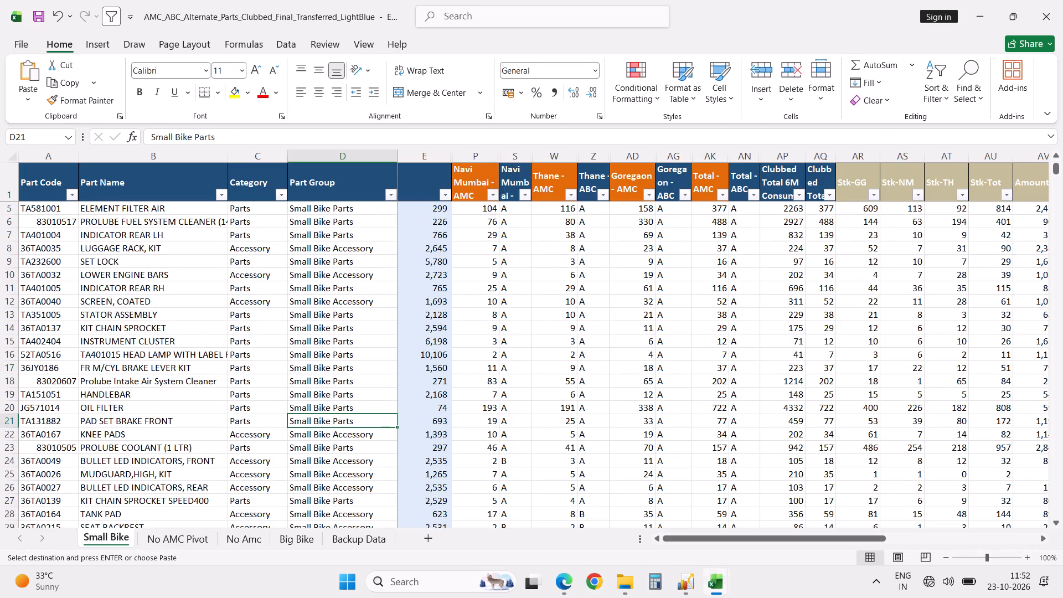
pyautogui.hotkey('ctrl', 'v')
pyautogui.press('Return')
pyautogui.press('Escape')
pyautogui.hotkey('shift', 'space')
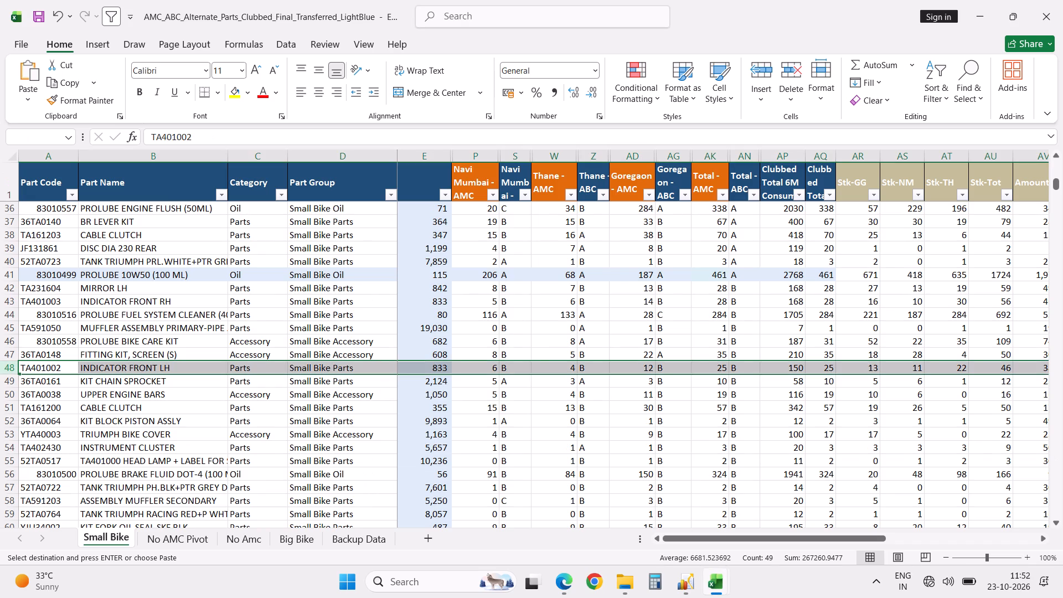
# Switch to the Part Stock Valuation-23102026 workbook and highlight the whole row of part TA401002 on Sheet2 to read its branch stock.
pyautogui.hotkey('alt', 'Tab')
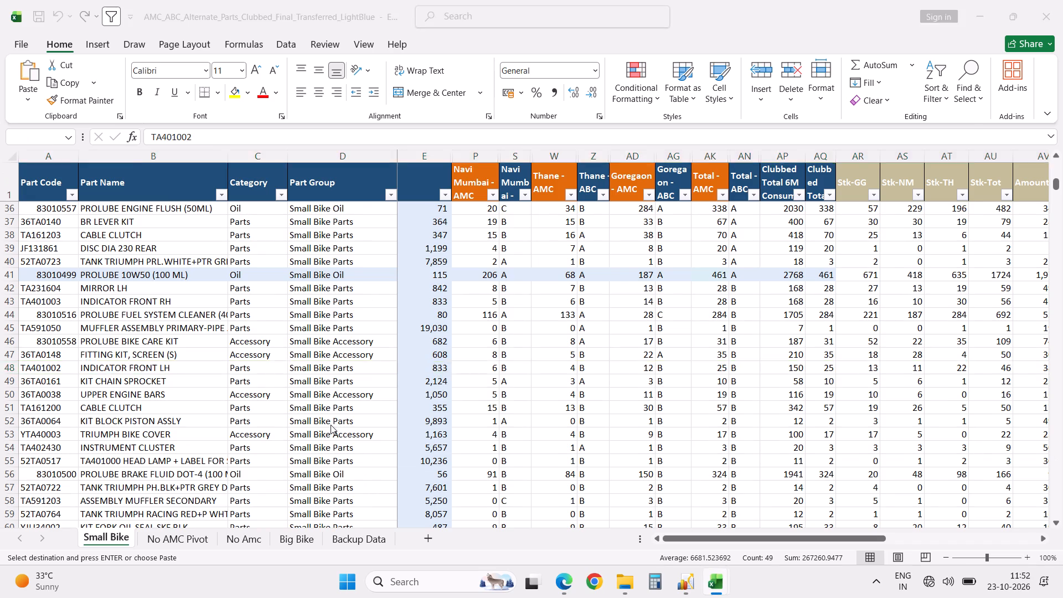
pyautogui.hotkey('alt', 'Tab')
pyautogui.hotkey('alt', 'Tab')
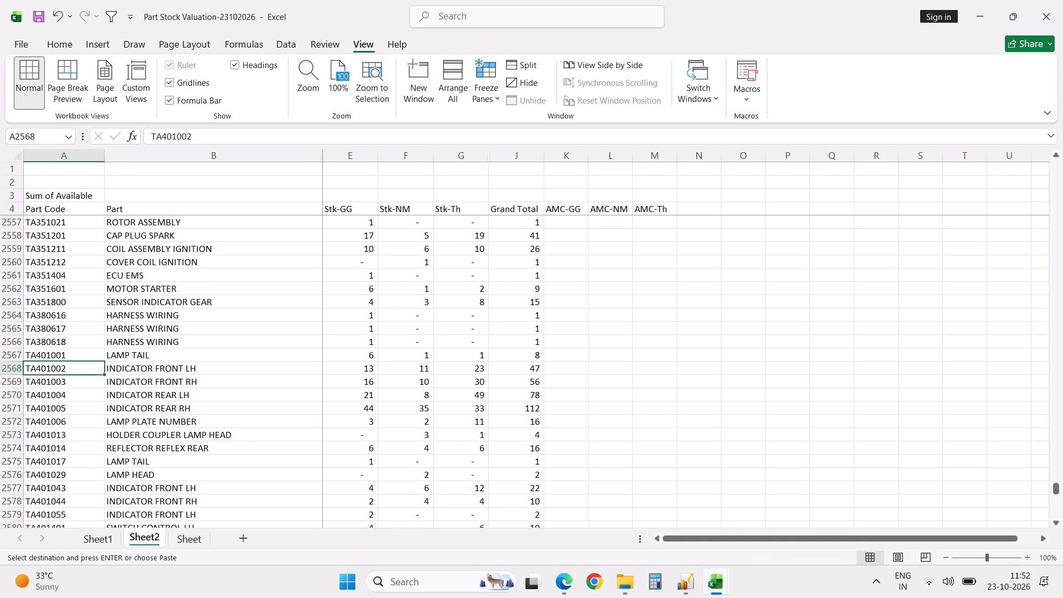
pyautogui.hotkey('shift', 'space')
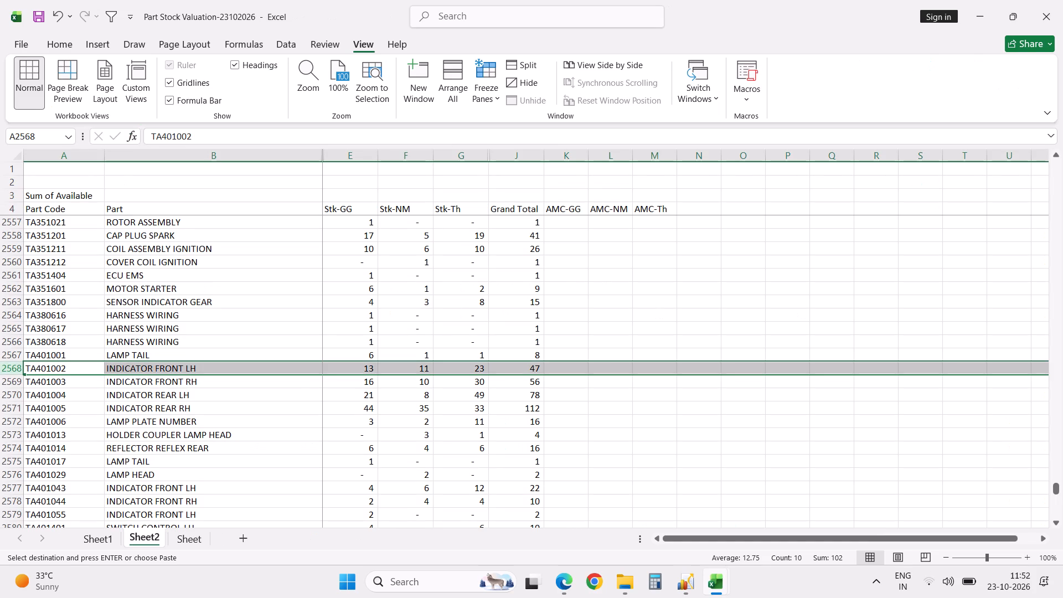
pyautogui.hotkey('alt', 'Tab')
pyautogui.hotkey('alt', 'Tab')
pyautogui.hotkey('alt', 'Tab')
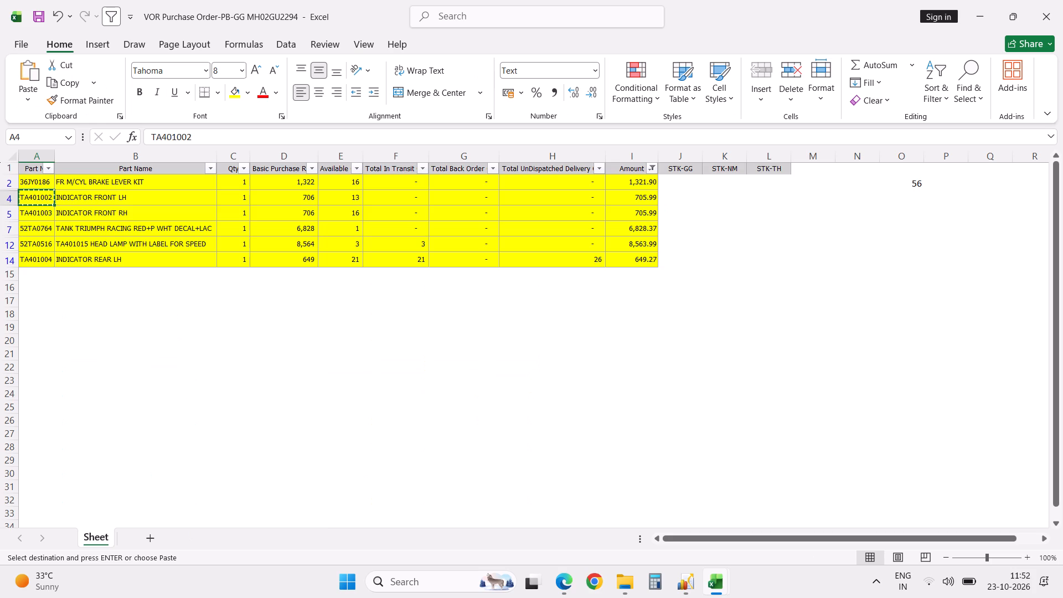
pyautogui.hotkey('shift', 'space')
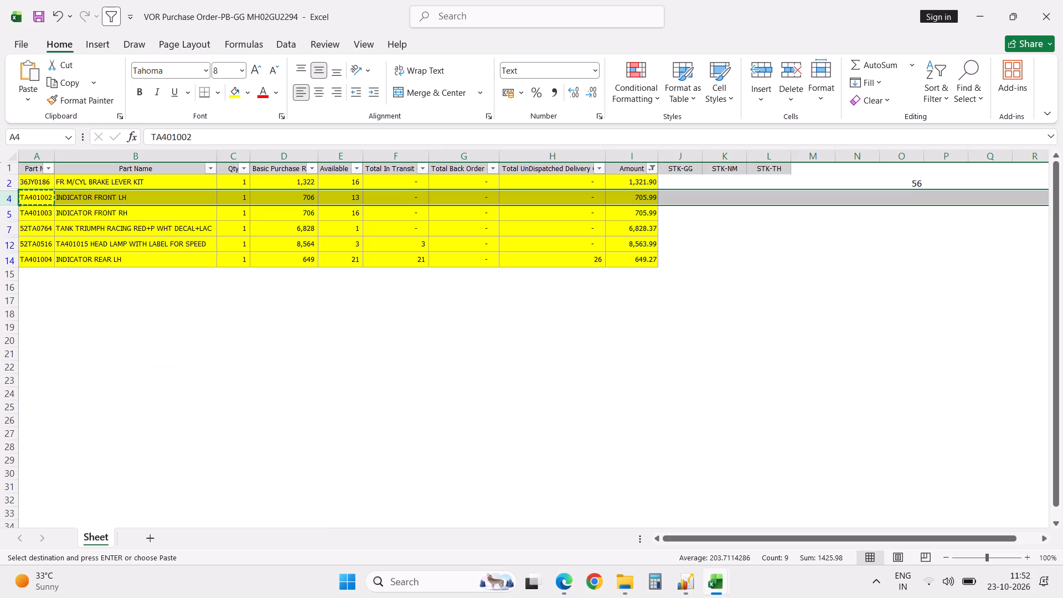
pyautogui.press('Escape')
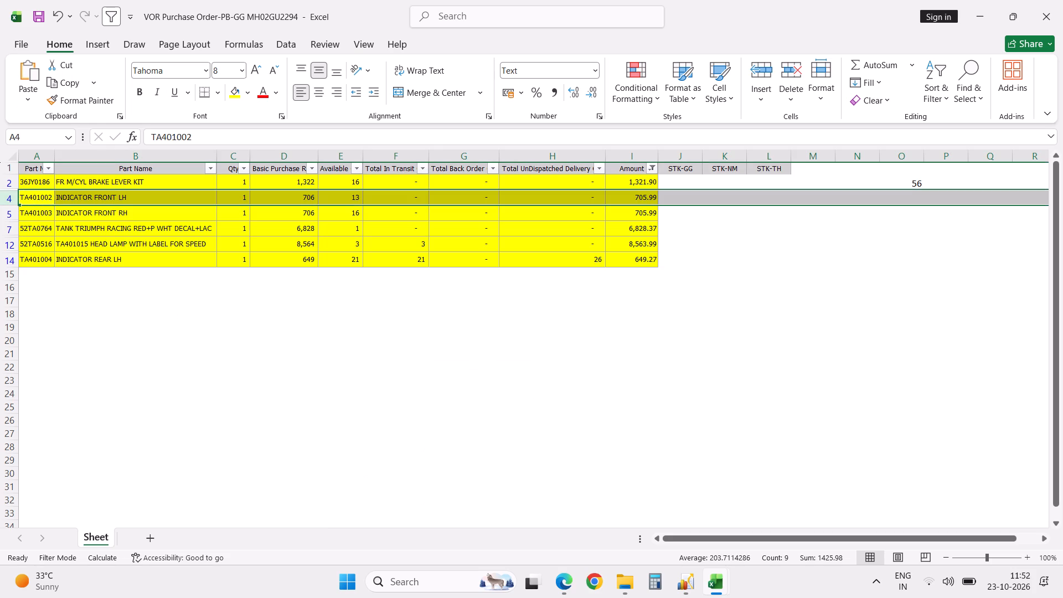
pyautogui.click(45, 202)
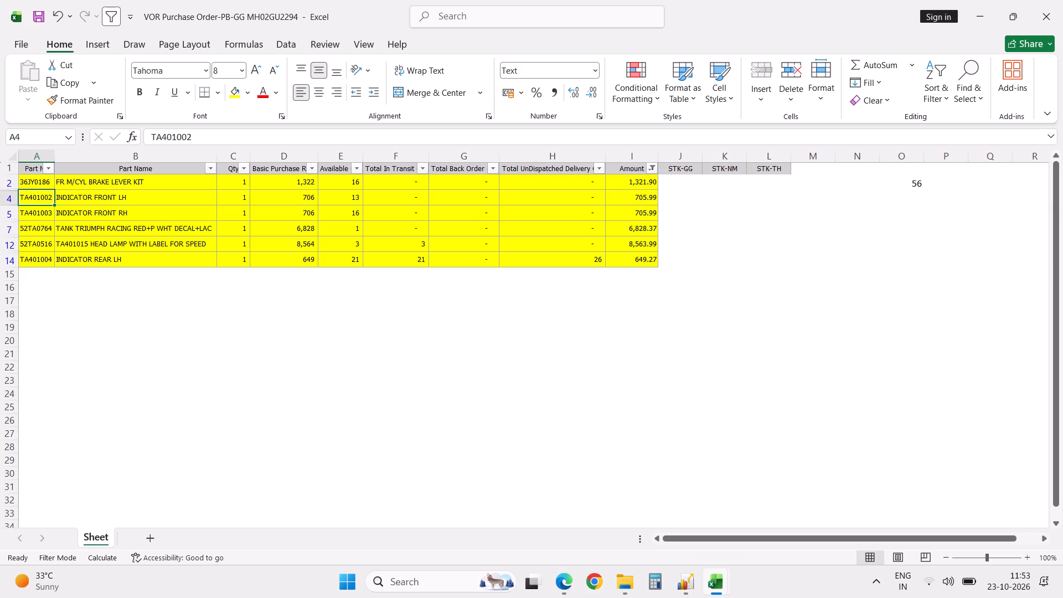
# Format the Amount values of all six listed parts, from 36JY0186 to TA401004, to show no decimal places.
pyautogui.click(647, 181)
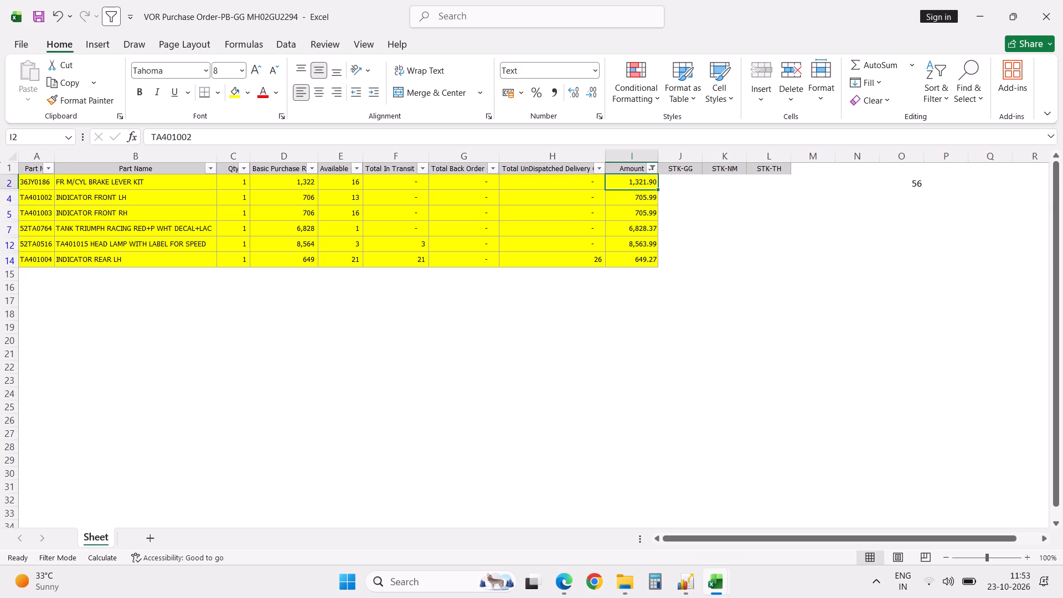
pyautogui.hotkey('shift', 'Down')
pyautogui.hotkey('shift', 'Down')
pyautogui.hotkey('shift', 'Down')
pyautogui.hotkey('shift', 'Down')
pyautogui.hotkey('shift', 'Down')
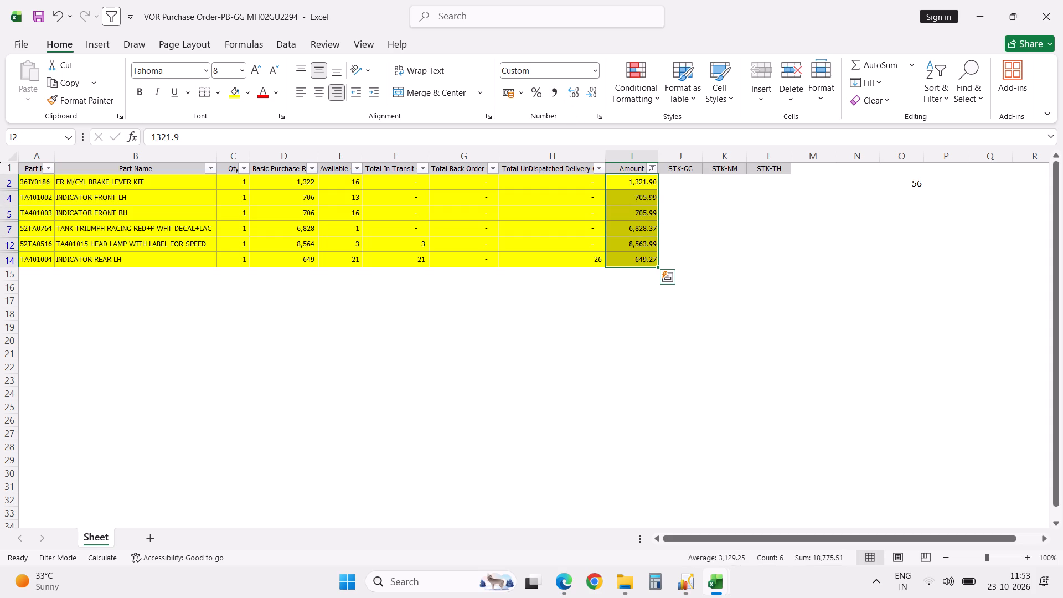
pyautogui.doubleClick(594, 94)
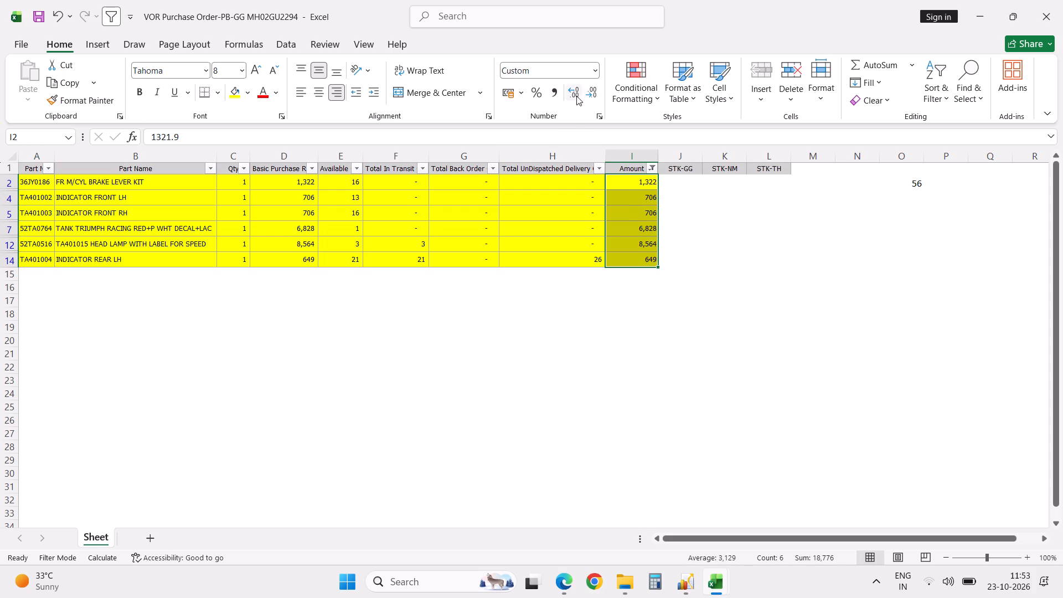
pyautogui.click(646, 274)
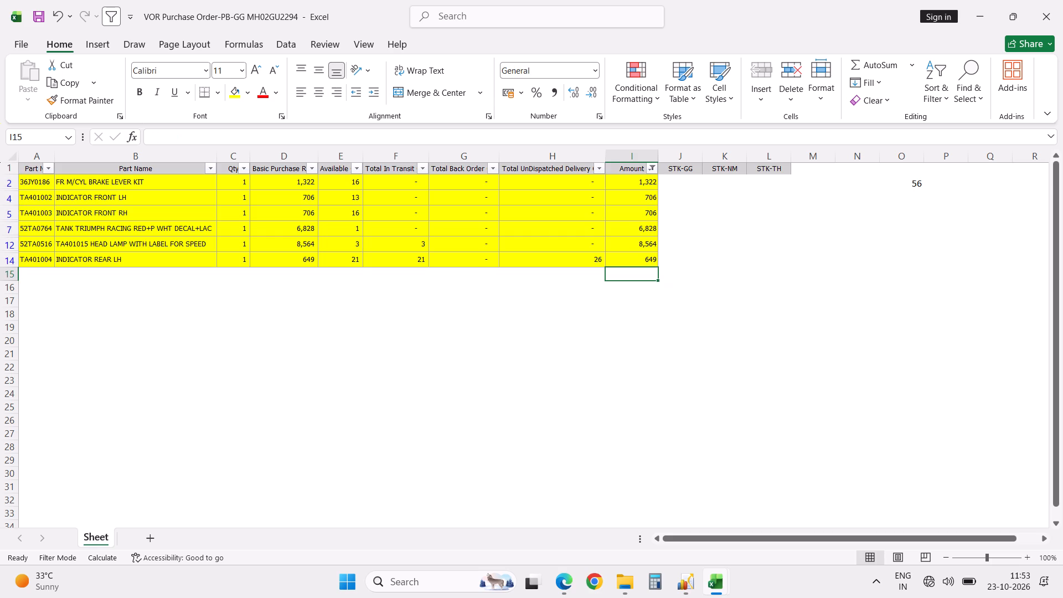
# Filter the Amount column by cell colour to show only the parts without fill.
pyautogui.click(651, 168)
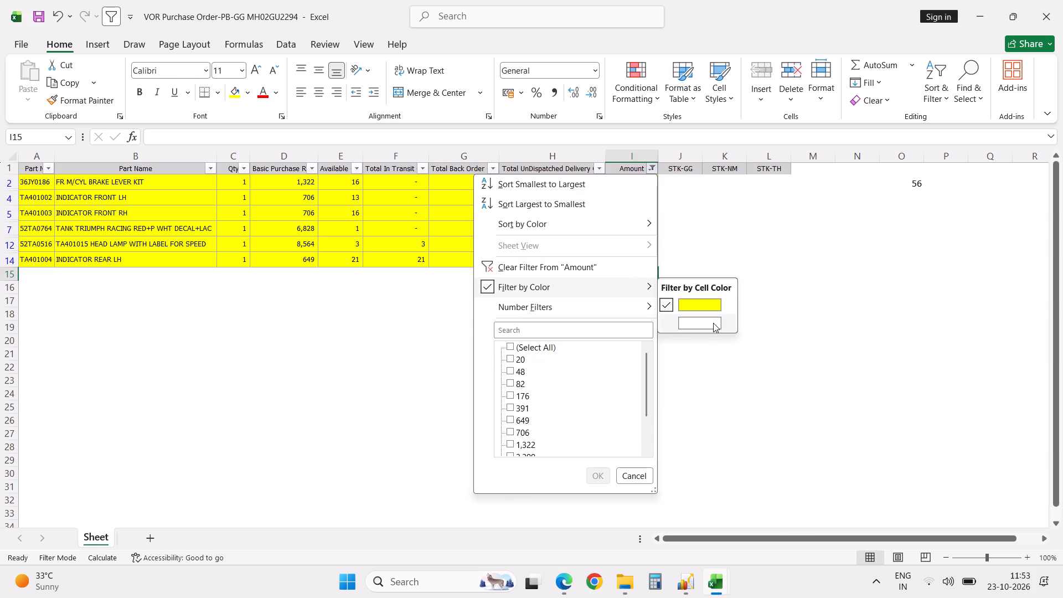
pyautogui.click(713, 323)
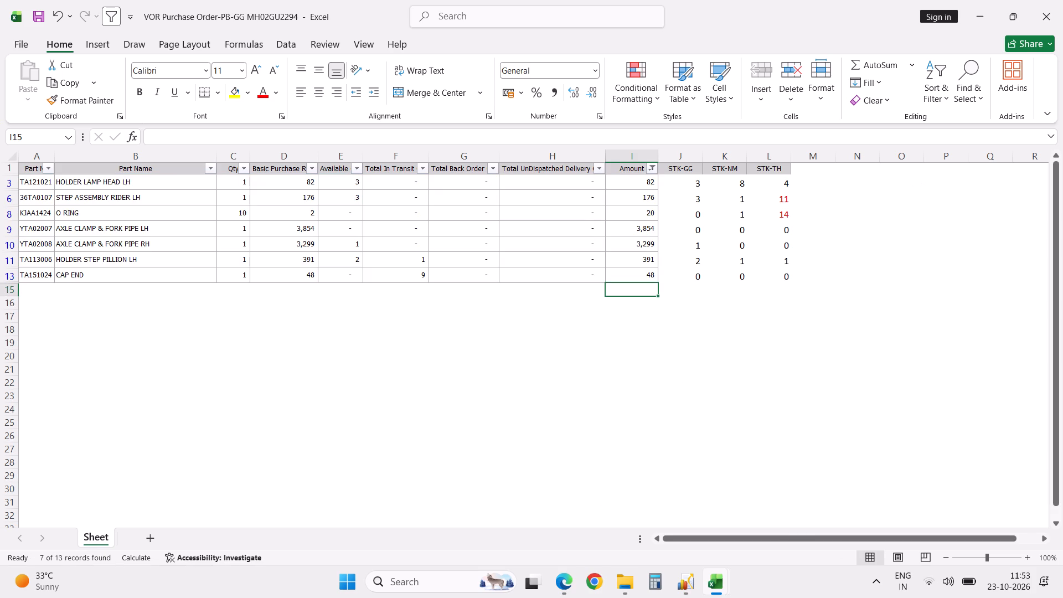
# Examine the Small Bike sheet's header row in the AMC workbook from Part Name across to Amount more than AMC and back to Part Code.
pyautogui.click(718, 591)
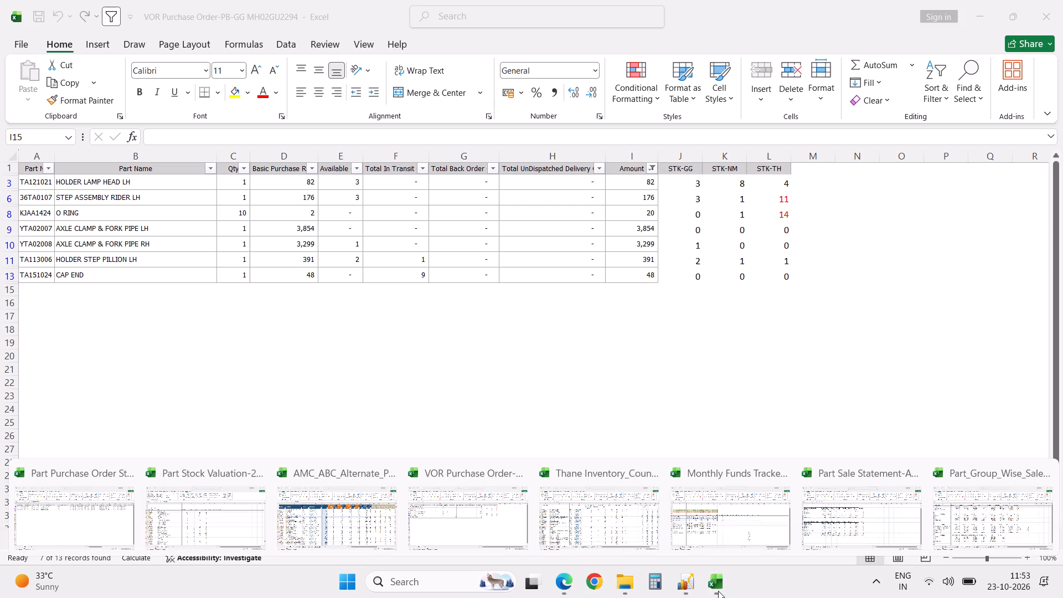
pyautogui.click(344, 506)
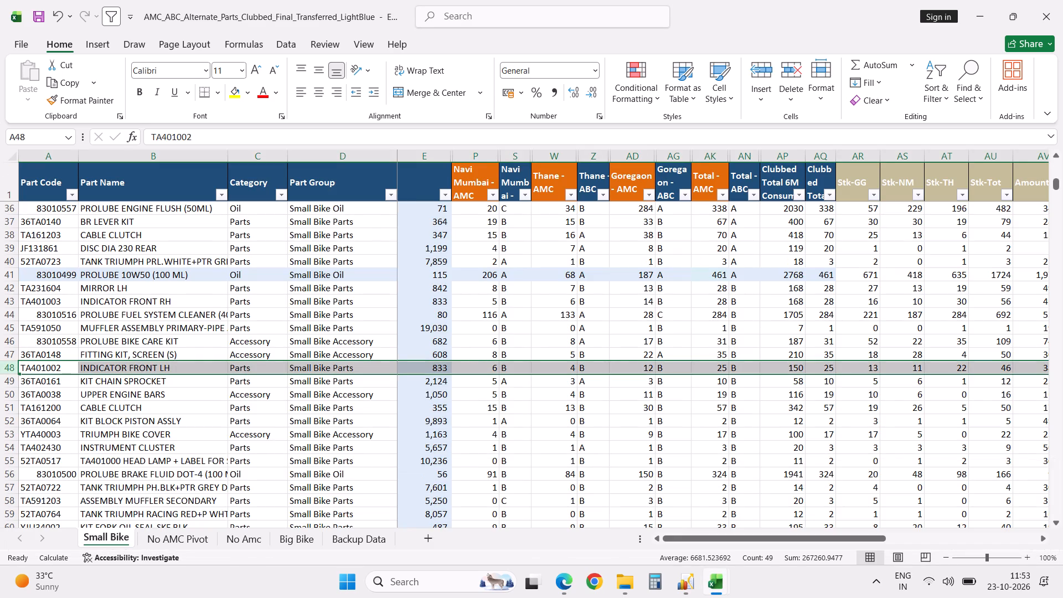
pyautogui.click(171, 194)
pyautogui.press('Down')
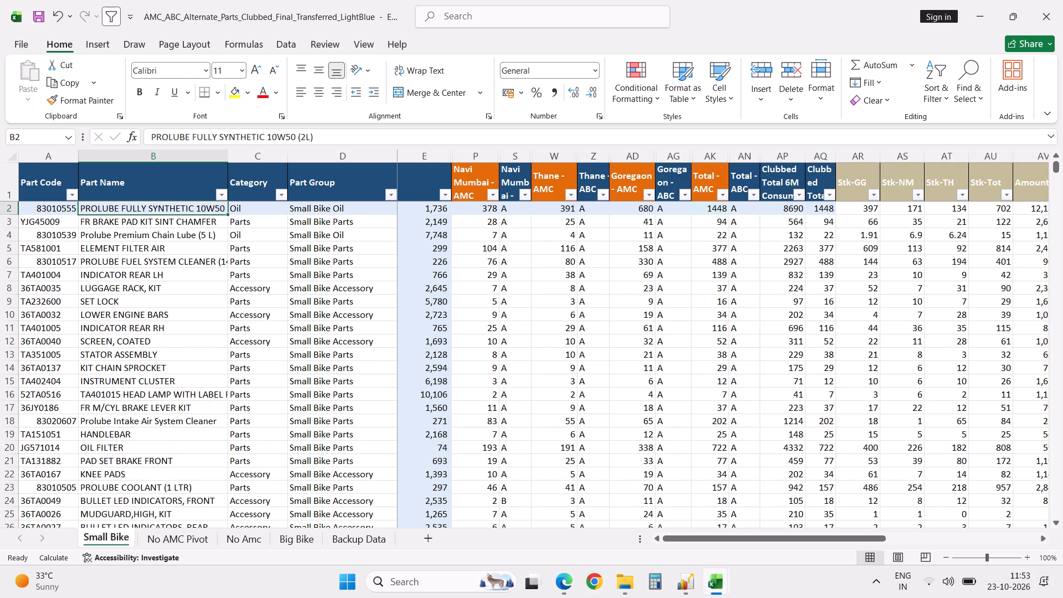
pyautogui.press('Up')
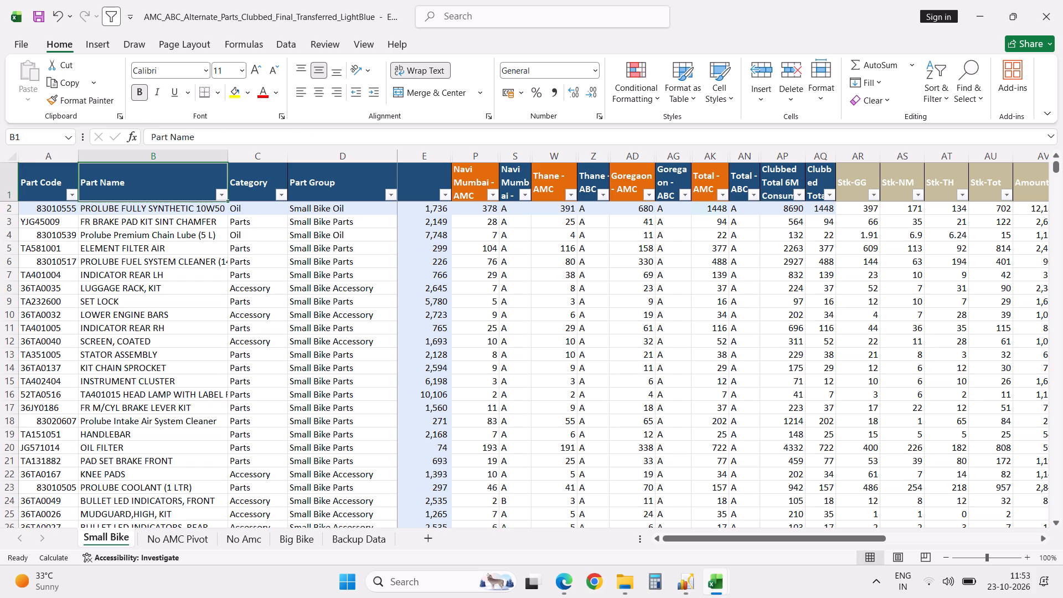
pyautogui.press('Right')
pyautogui.press('Right')
pyautogui.press('Right')
pyautogui.press('Right')
pyautogui.press('Right')
pyautogui.press('Right')
pyautogui.press('Right')
pyautogui.press('Right')
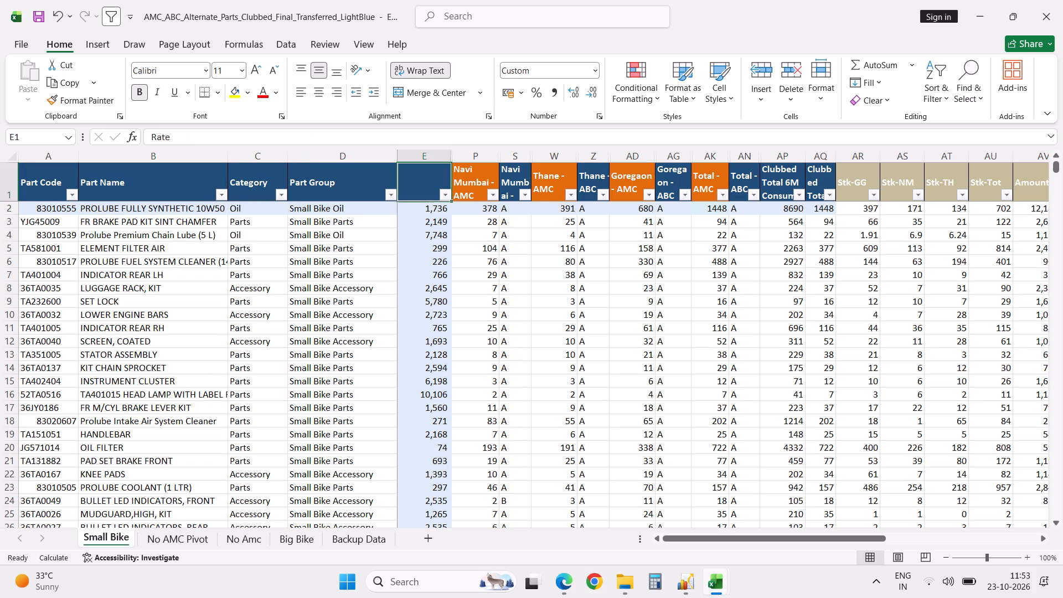
pyautogui.press('Right')
pyautogui.press('Right')
pyautogui.press('Right')
pyautogui.press('Right')
pyautogui.press('Right')
pyautogui.press('Right')
pyautogui.press('Right')
pyautogui.press('Right')
pyautogui.press('Right')
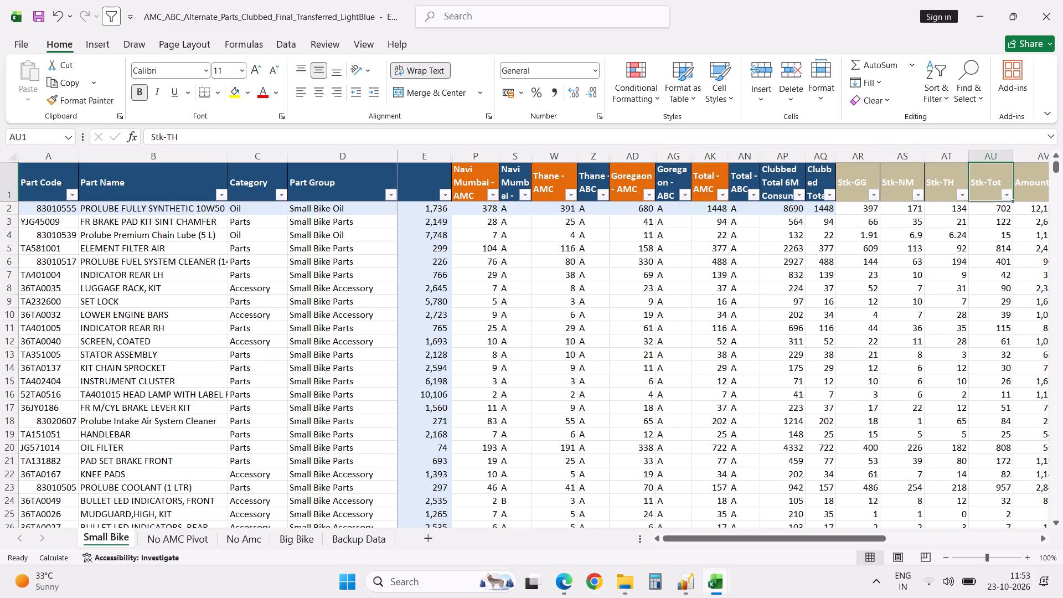
pyautogui.press('Right')
pyautogui.press('Right')
pyautogui.press('Right')
pyautogui.press('Right')
pyautogui.press('Left')
pyautogui.press('Left')
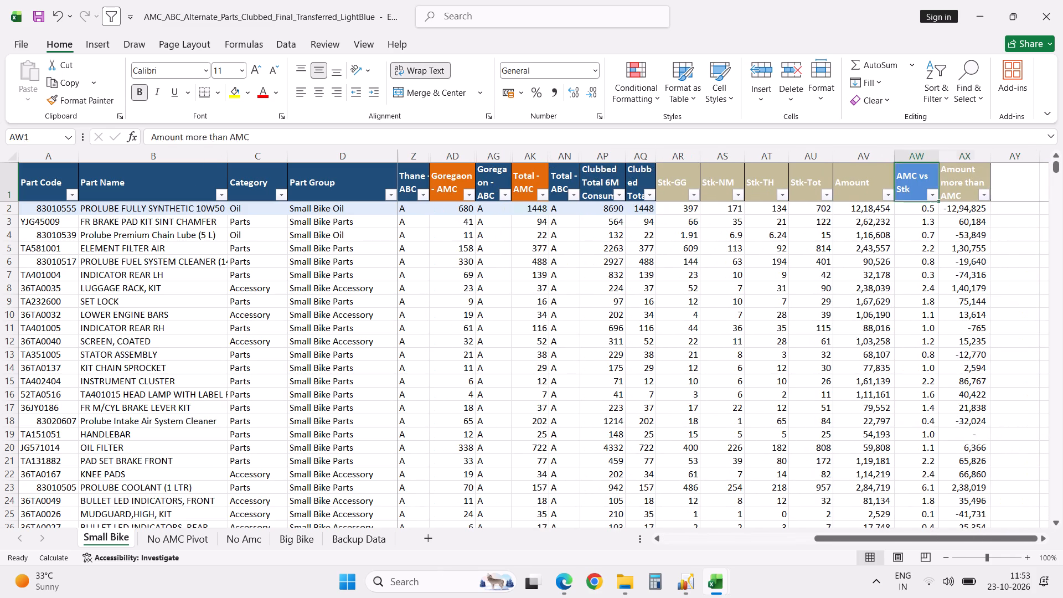
pyautogui.press('Left')
pyautogui.press('Left')
pyautogui.press('Left')
pyautogui.press('Left')
pyautogui.press('Left')
pyautogui.press('Left')
pyautogui.press('Left')
pyautogui.press('Left')
pyautogui.press('Left')
pyautogui.press('Left')
pyautogui.press('Left')
pyautogui.press('Left')
pyautogui.press('Left')
pyautogui.press('Left')
pyautogui.press('Left')
pyautogui.press('Left')
pyautogui.press('Left')
pyautogui.press('Left')
pyautogui.press('Left')
pyautogui.press('Left')
pyautogui.press('Left')
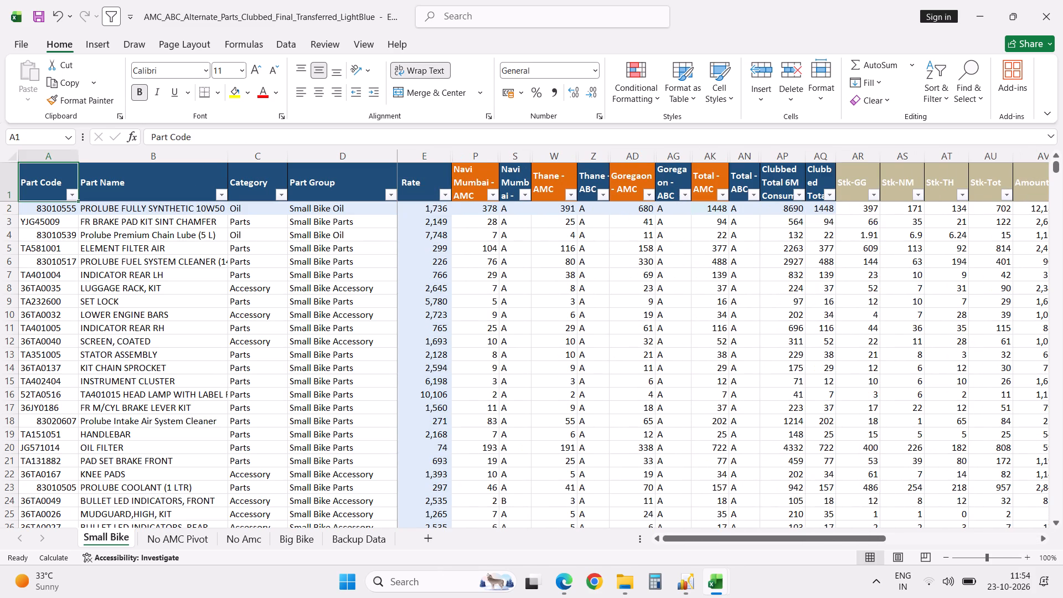
# Review the Small Bike headers again from Part Code through the AMC, ABC and branch stock columns to Amount more than AMC, ending at Stk-NM.
pyautogui.press('Right')
pyautogui.press('Right')
pyautogui.press('Right')
pyautogui.press('Right')
pyautogui.press('Right')
pyautogui.press('Right')
pyautogui.press('Right')
pyautogui.press('Right')
pyautogui.press('Right')
pyautogui.press('Right')
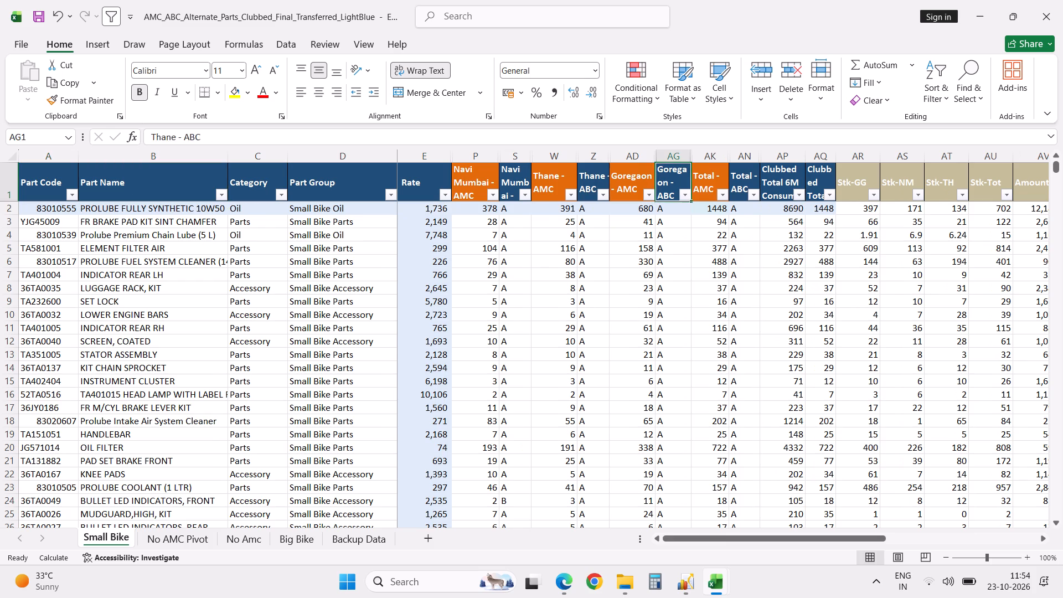
pyautogui.press('Right')
pyautogui.press('Right')
pyautogui.press('Right')
pyautogui.press('Right')
pyautogui.press('Right')
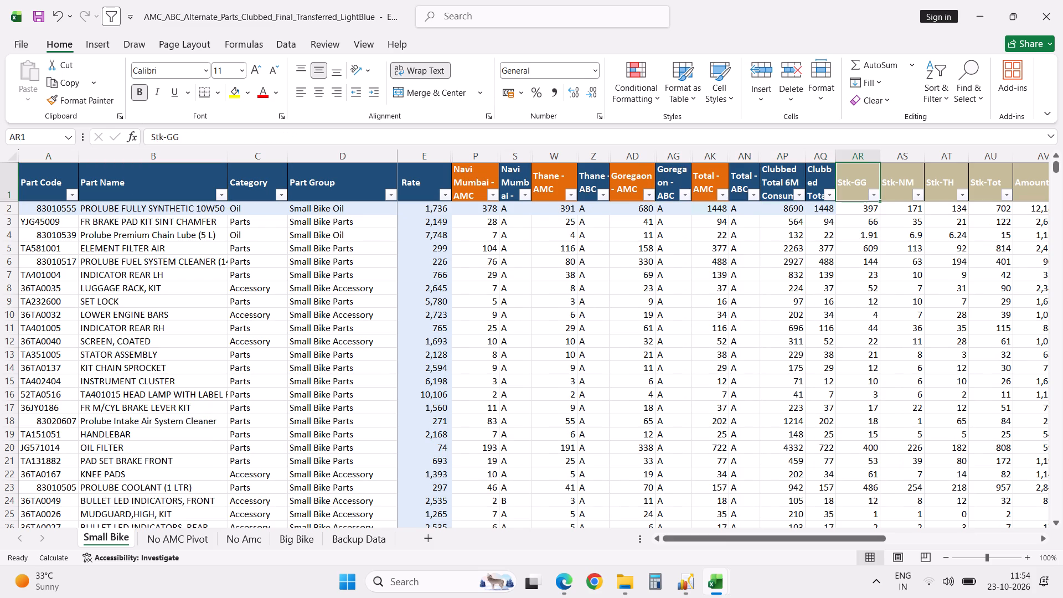
pyautogui.press('Right')
pyautogui.press('Right')
pyautogui.press('Right')
pyautogui.press('Right')
pyautogui.press('Right')
pyautogui.press('Right')
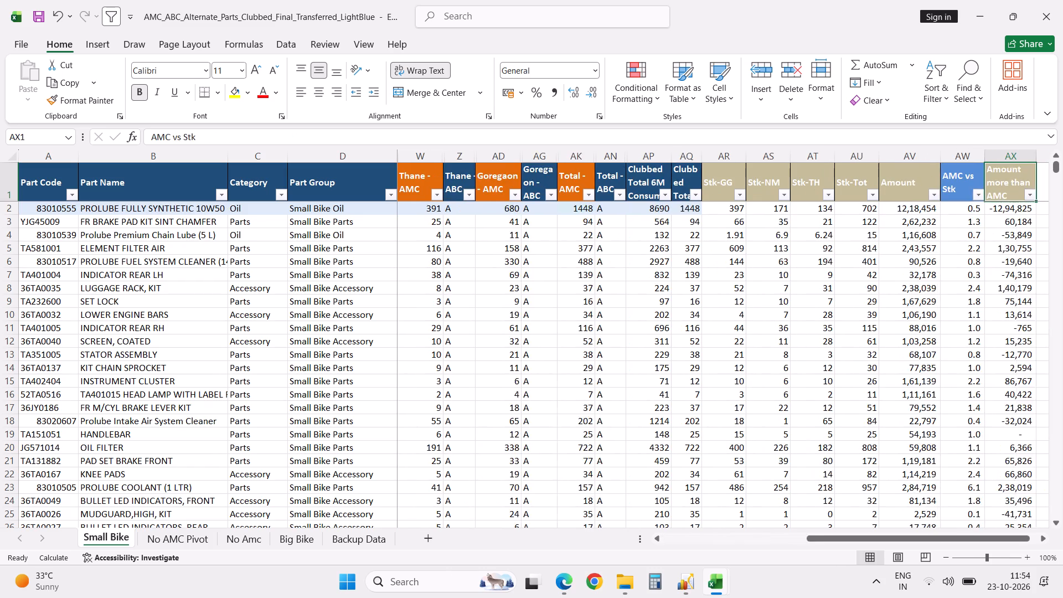
pyautogui.press('Right')
pyautogui.press('Left')
pyautogui.press('Left')
pyautogui.press('Left')
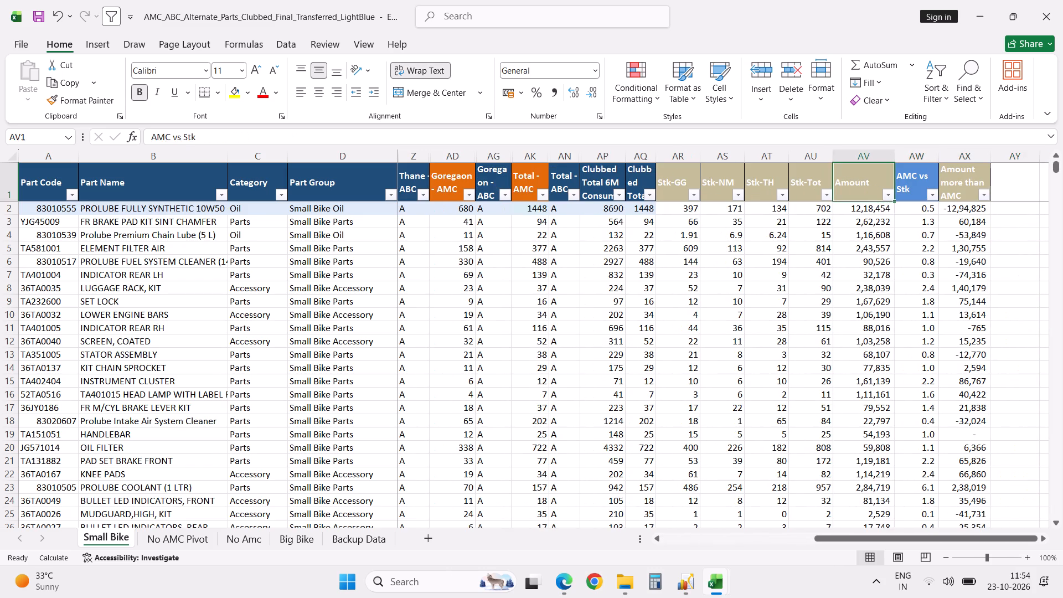
pyautogui.press('Left')
pyautogui.press('Left')
pyautogui.press('Left')
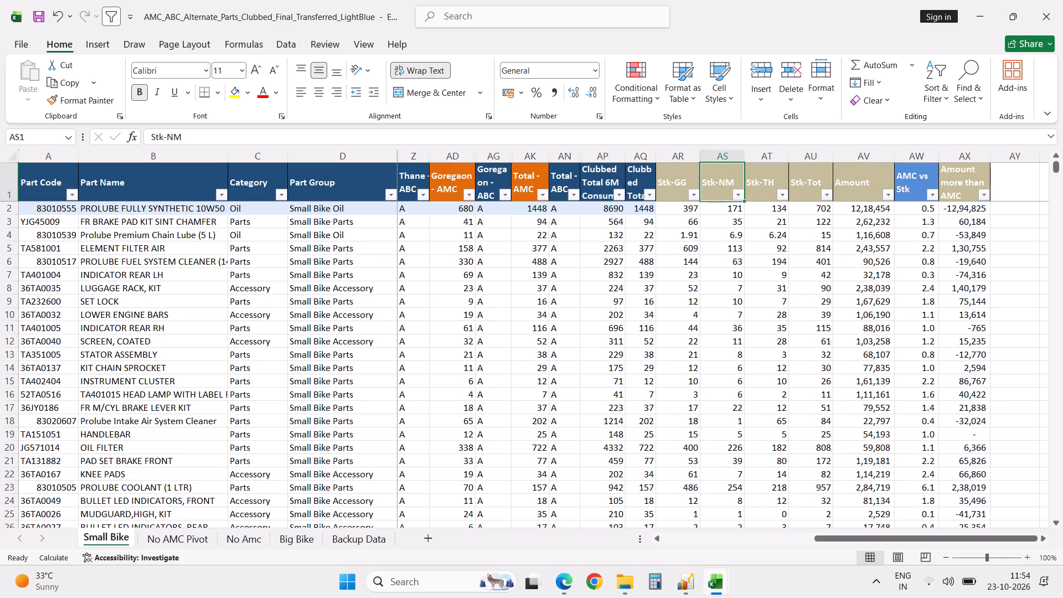
# In the VOR Purchase Order workbook, filter the Amount column by the yellow cell colour.
pyautogui.hotkey('alt', 'Tab')
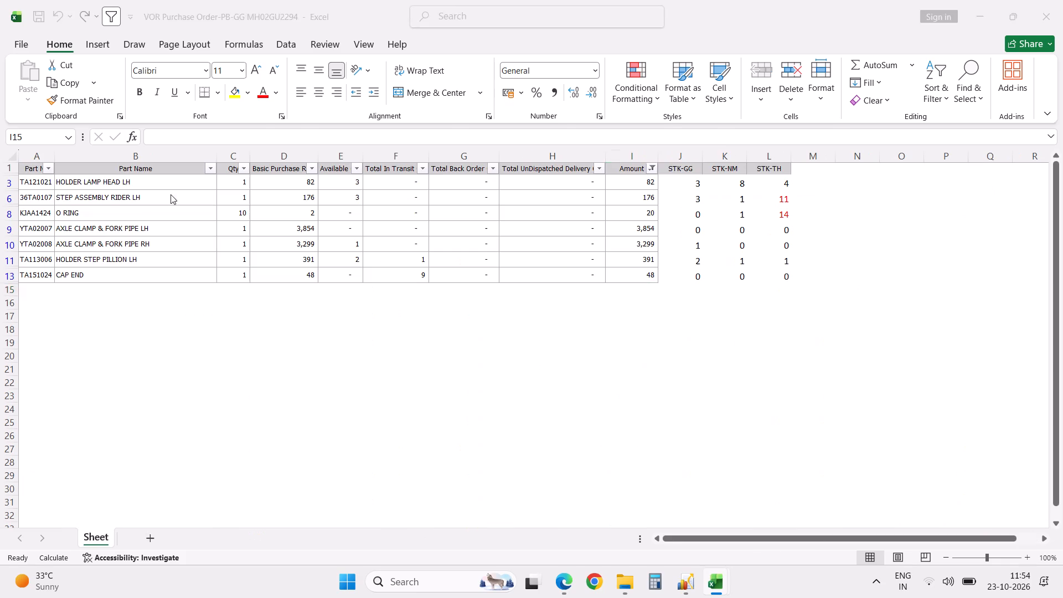
pyautogui.click(654, 168)
pyautogui.click(551, 347)
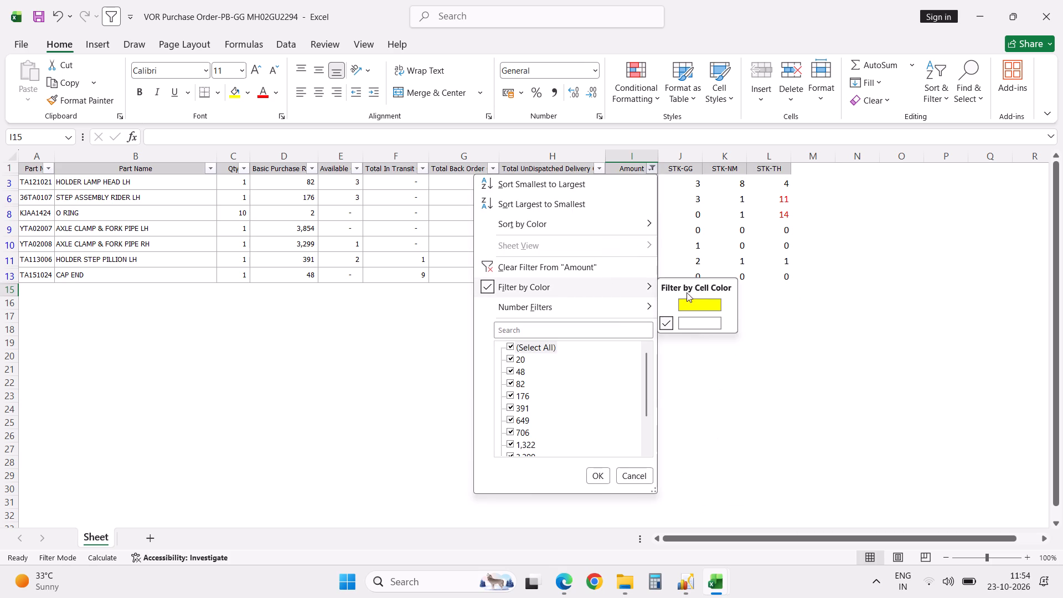
pyautogui.click(688, 299)
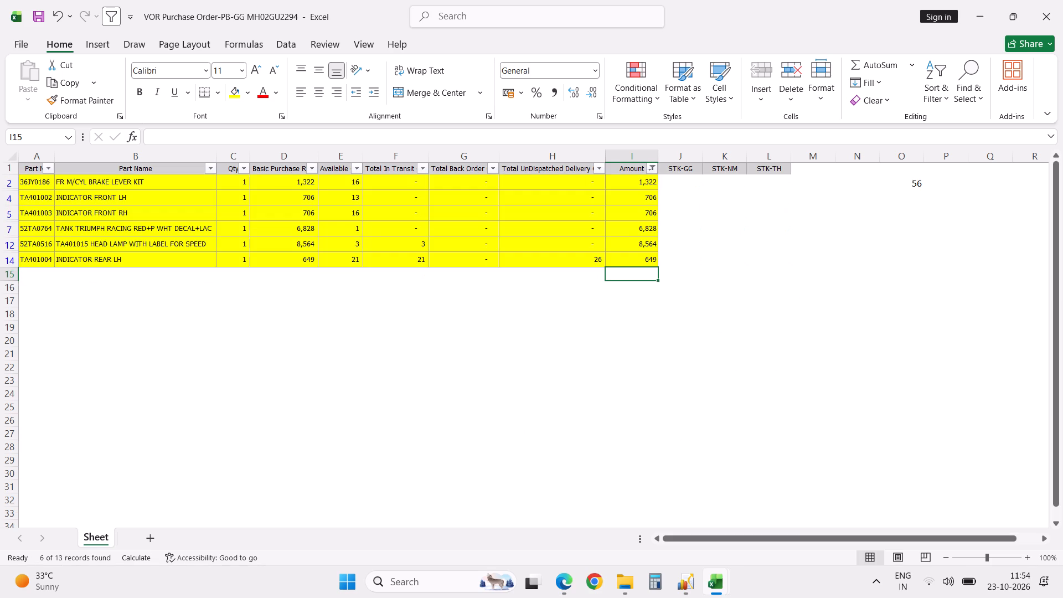
# Look up the head lamp part 52TA0516 from the VOR order on Sheet2 of the Part Stock Valuation-23102026 workbook.
pyautogui.click(15, 245)
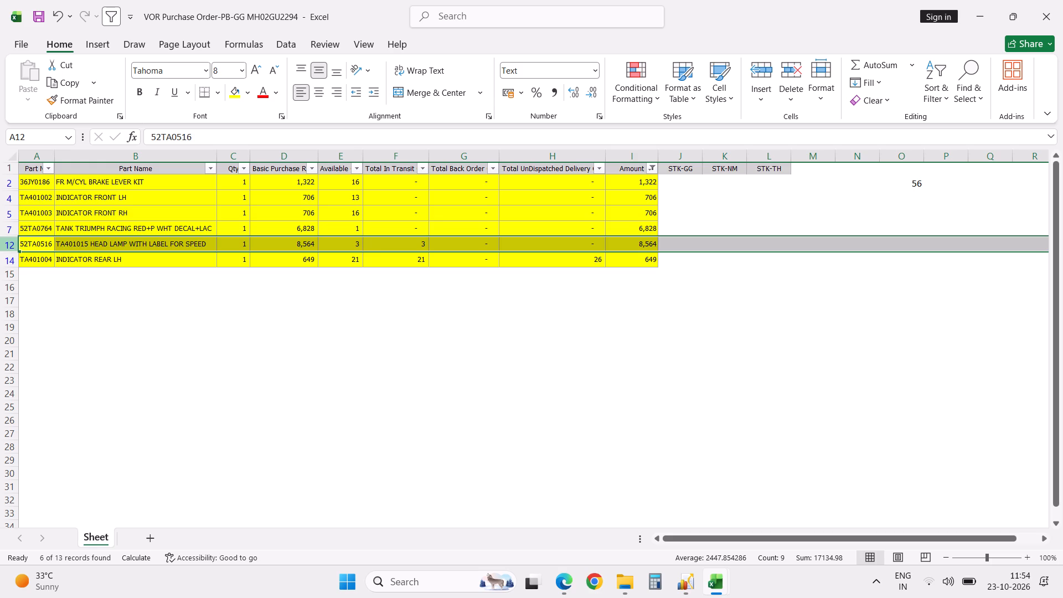
pyautogui.click(34, 245)
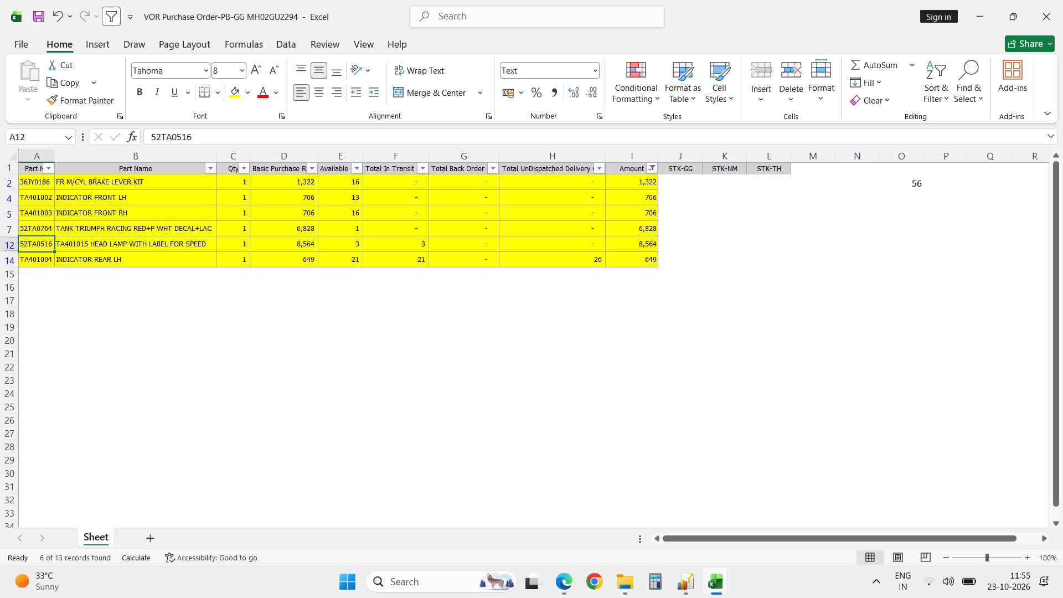
pyautogui.hotkey('ctrl', 'c')
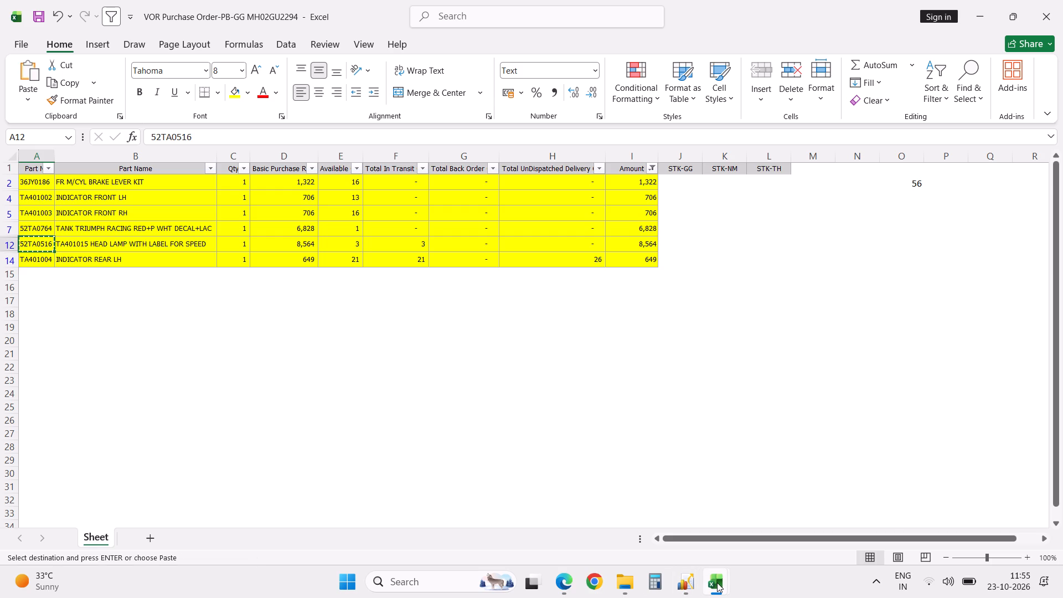
pyautogui.click(231, 520)
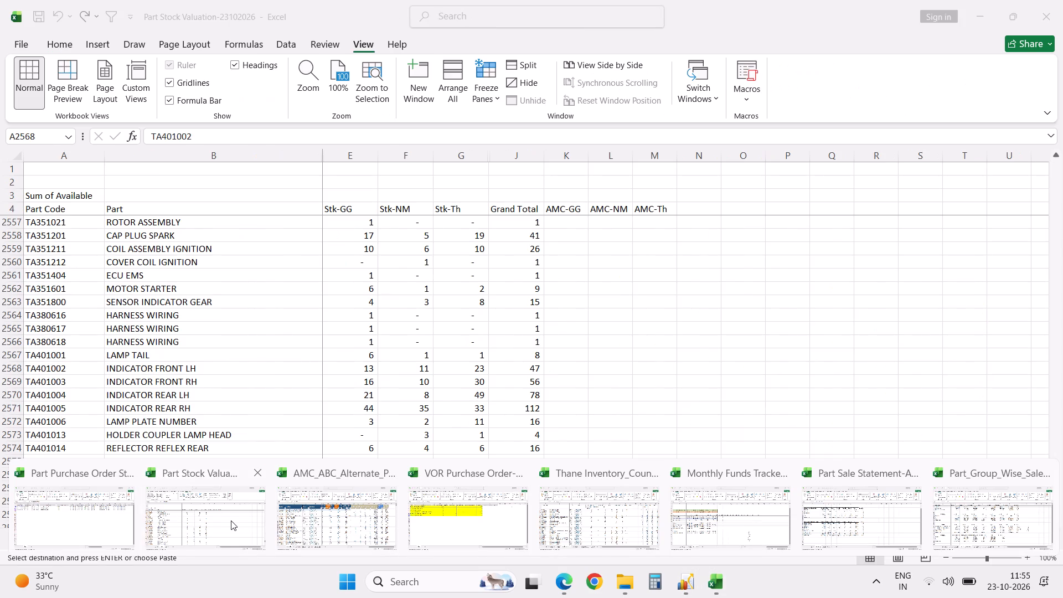
pyautogui.click(269, 352)
pyautogui.hotkey('ctrl', 'f')
pyautogui.hotkey('ctrl', 'v')
pyautogui.press('Return')
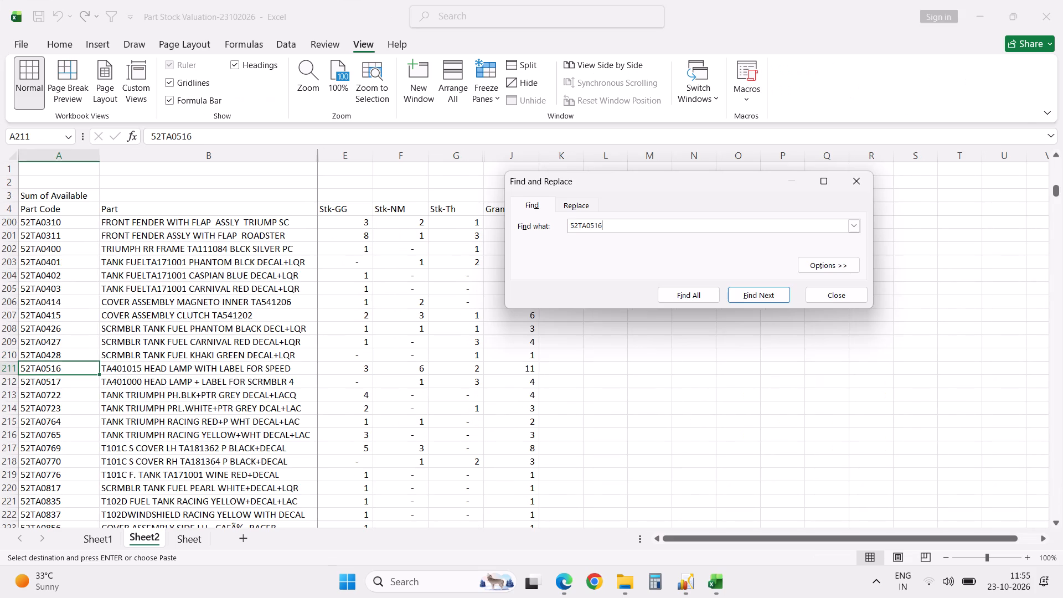
# Highlight the entire row of head lamp part 52TA0516 on Sheet2 to read its branch stock.
pyautogui.press('Escape')
pyautogui.hotkey('shift', 'space')
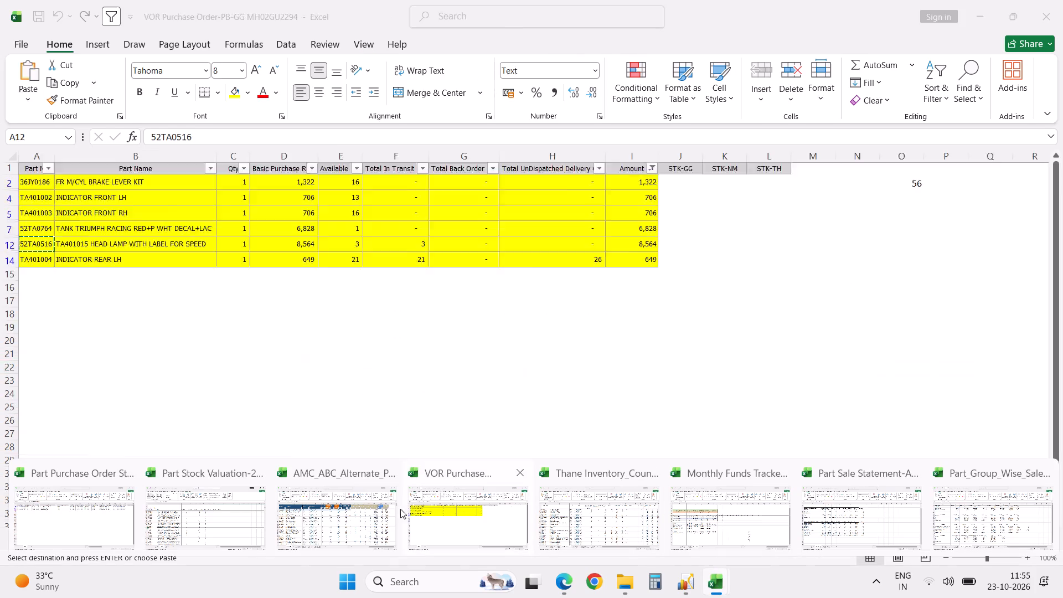
# Look up part 52TA0516 on the AMC workbook's Small Bike sheet and examine its row's AMC, ABC and branch stock values.
pyautogui.click(362, 514)
pyautogui.click(346, 355)
pyautogui.hotkey('ctrl', 'f')
pyautogui.hotkey('ctrl', 'v')
pyautogui.press('Return')
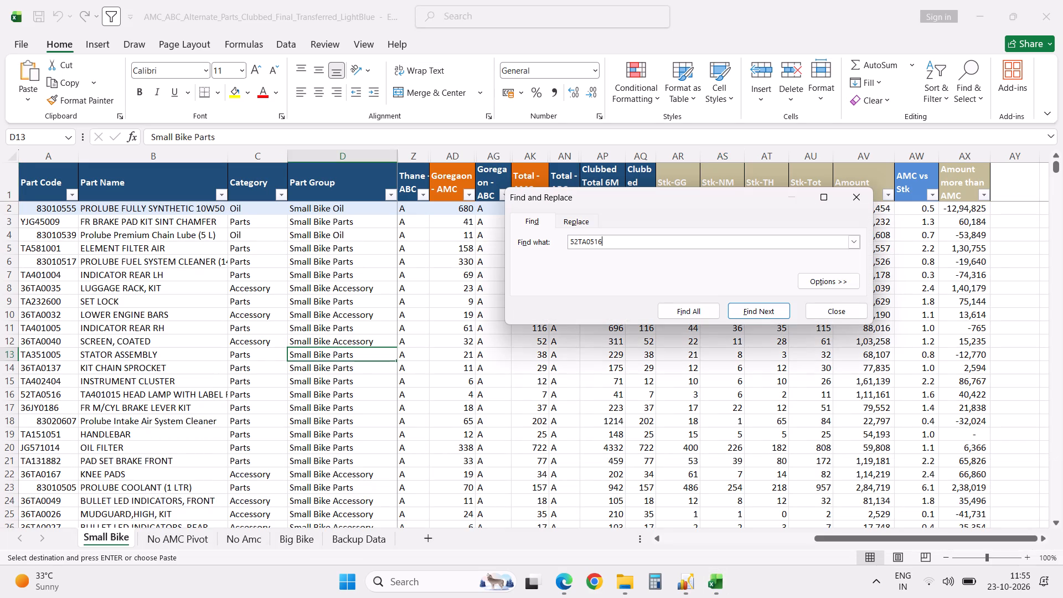
pyautogui.press('Escape')
pyautogui.hotkey('shift', 'space')
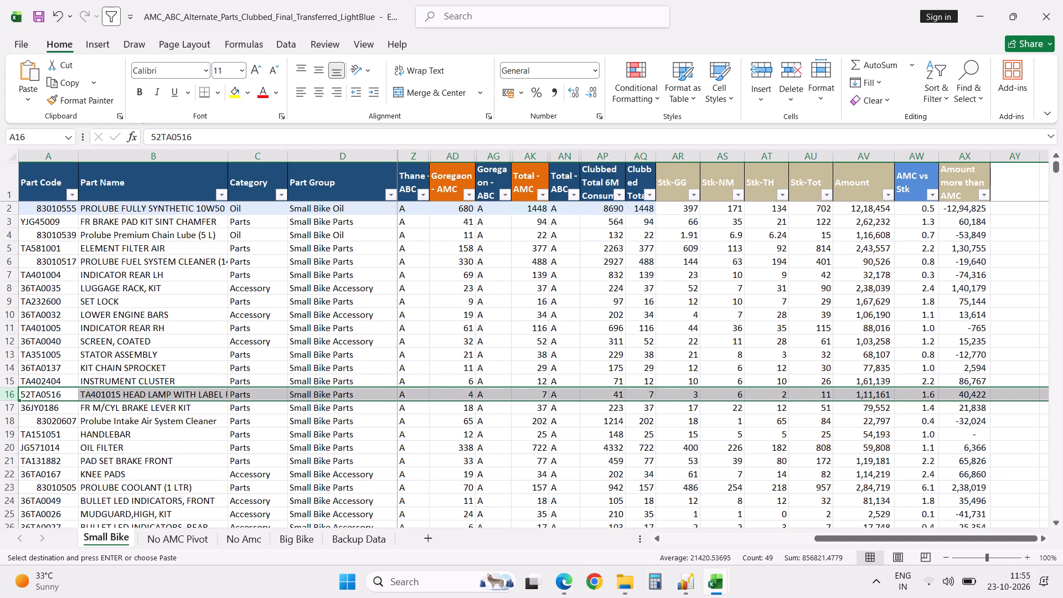
pyautogui.click(497, 355)
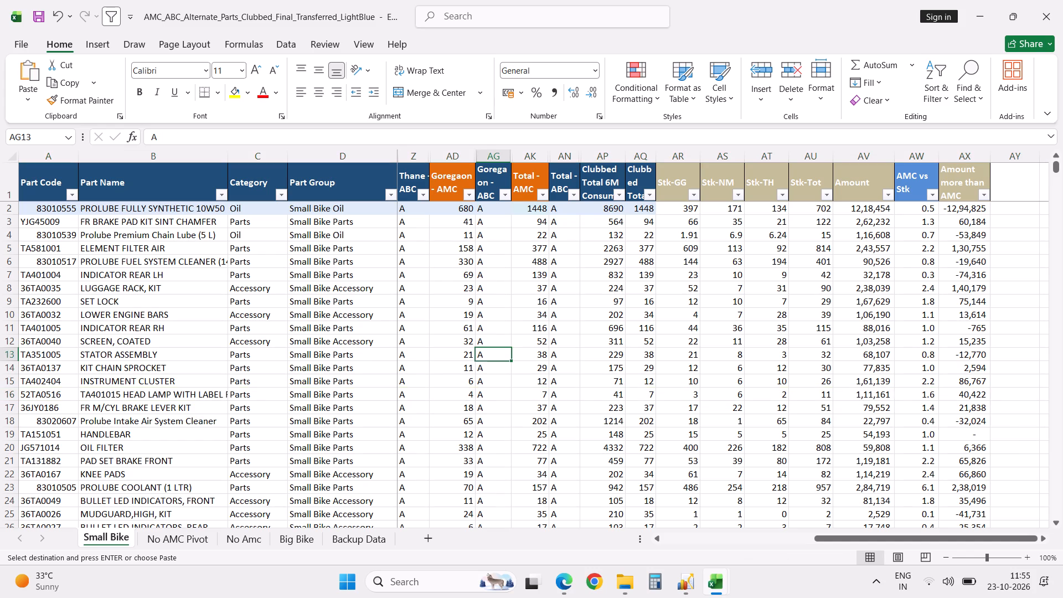
pyautogui.scroll(15, 497, 355)
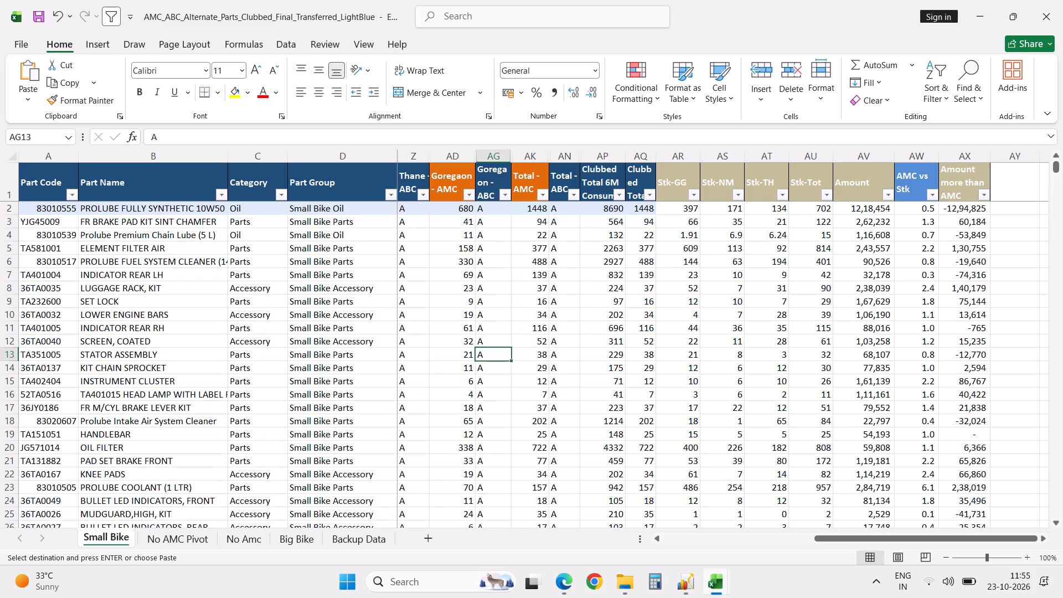
# In the VOR Purchase Order workbook, remove the yellow colour filter from the parts table to show all order lines.
pyautogui.click(716, 576)
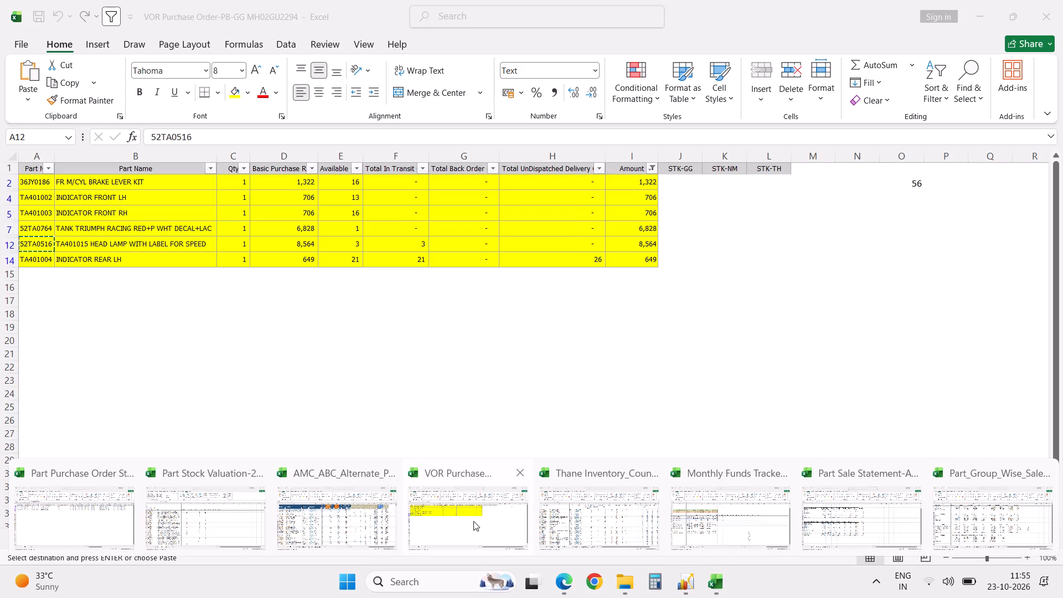
pyautogui.click(473, 521)
pyautogui.hotkey('alt', 'd')
pyautogui.write('ff')
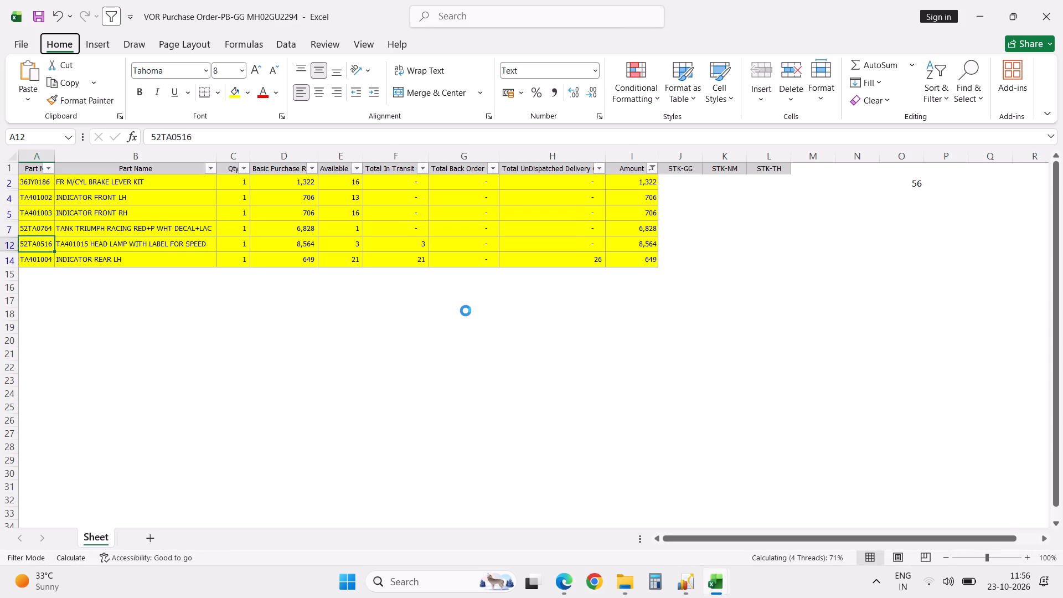
pyautogui.hotkey('alt', 'd')
pyautogui.press('f')
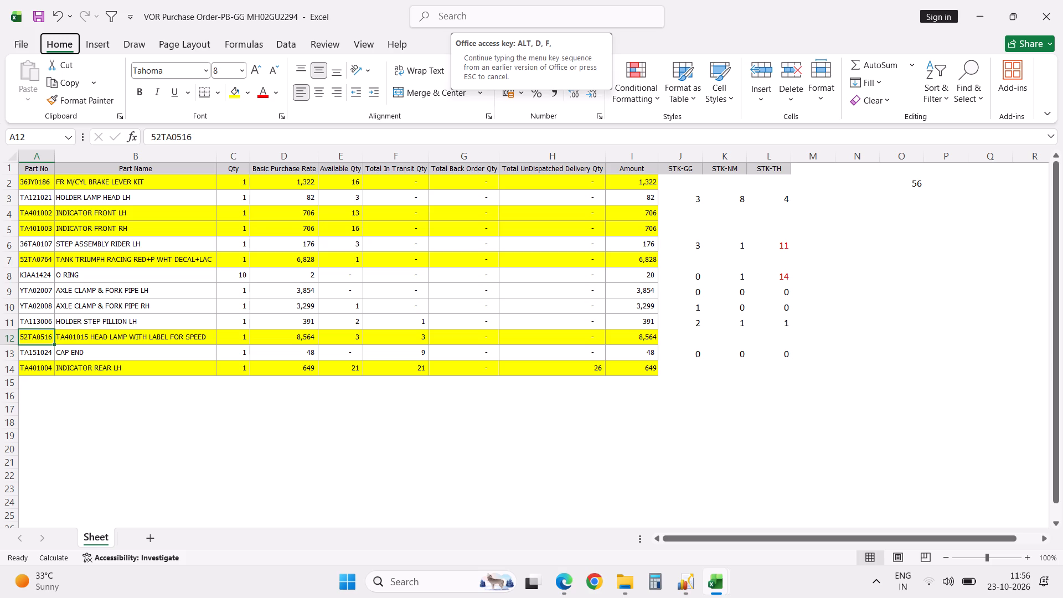
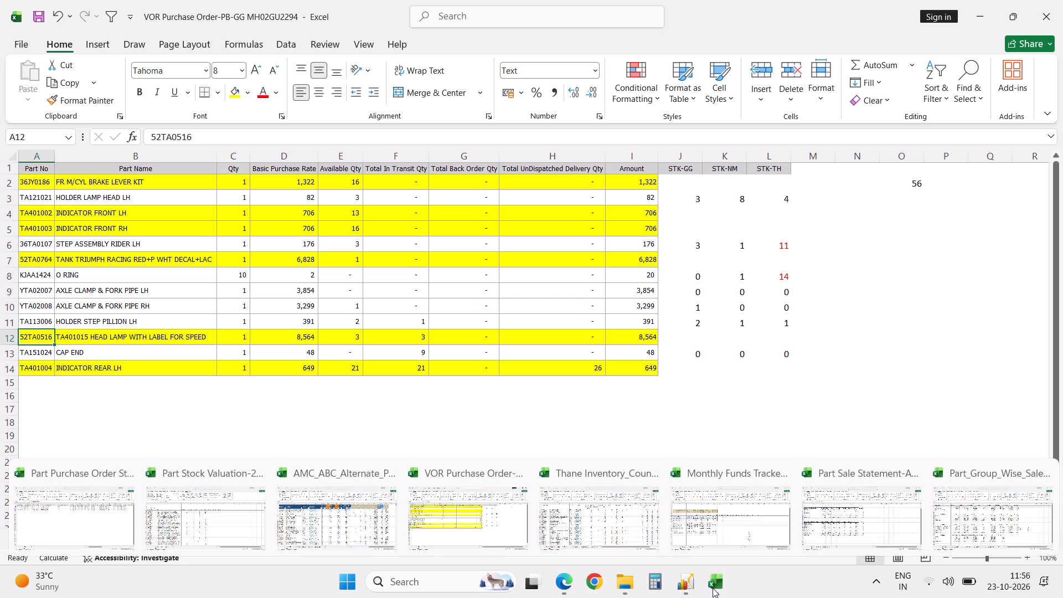
# Left-align the Part Code column on the AMC workbook's Small Bike sheet and save the workbook.
pyautogui.click(294, 511)
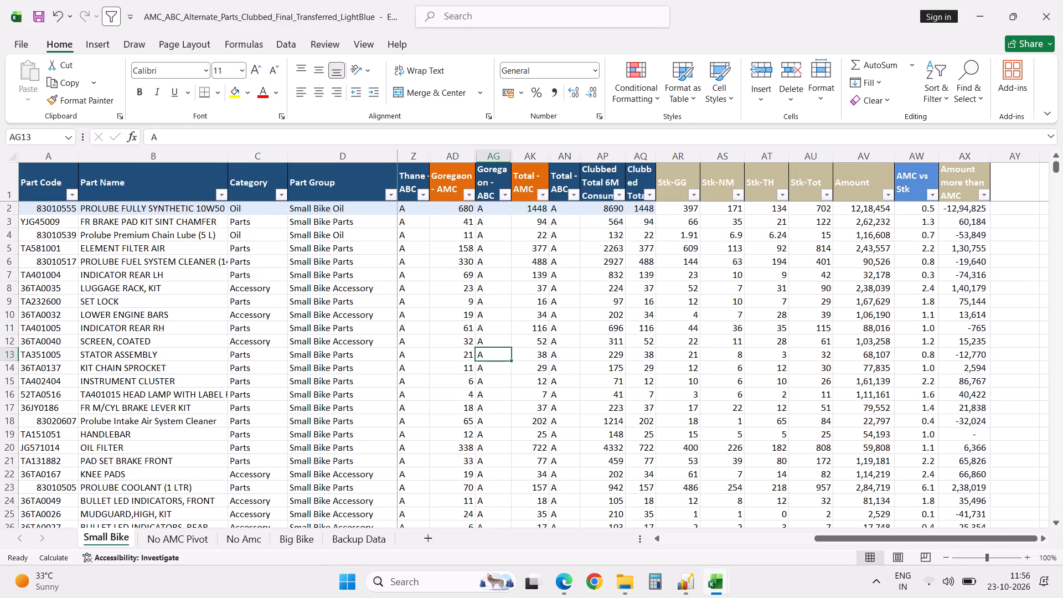
pyautogui.scroll(8, 381, 332)
pyautogui.click(40, 159)
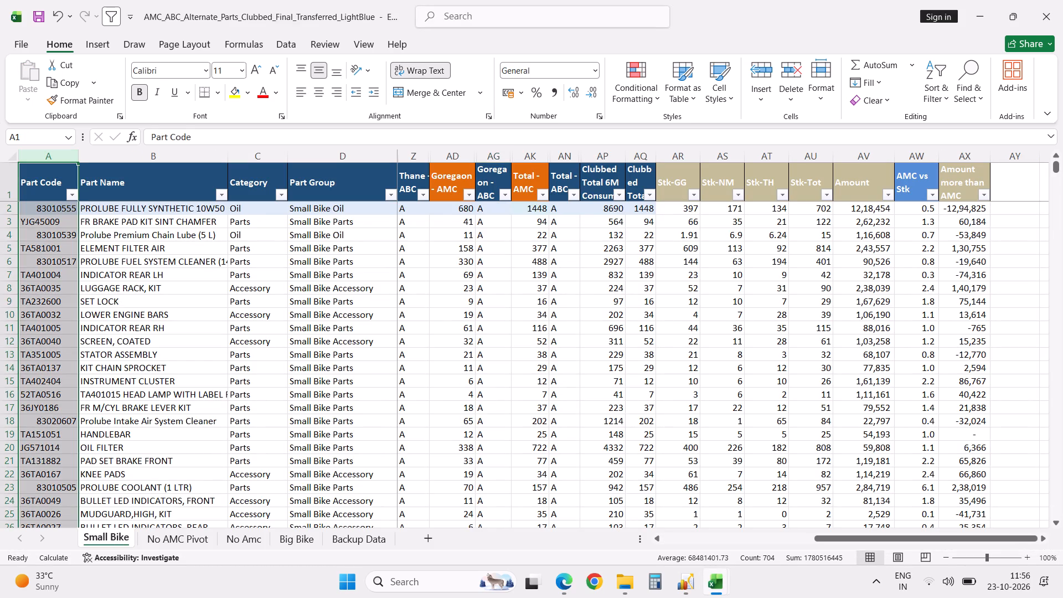
pyautogui.click(301, 97)
pyautogui.click(395, 347)
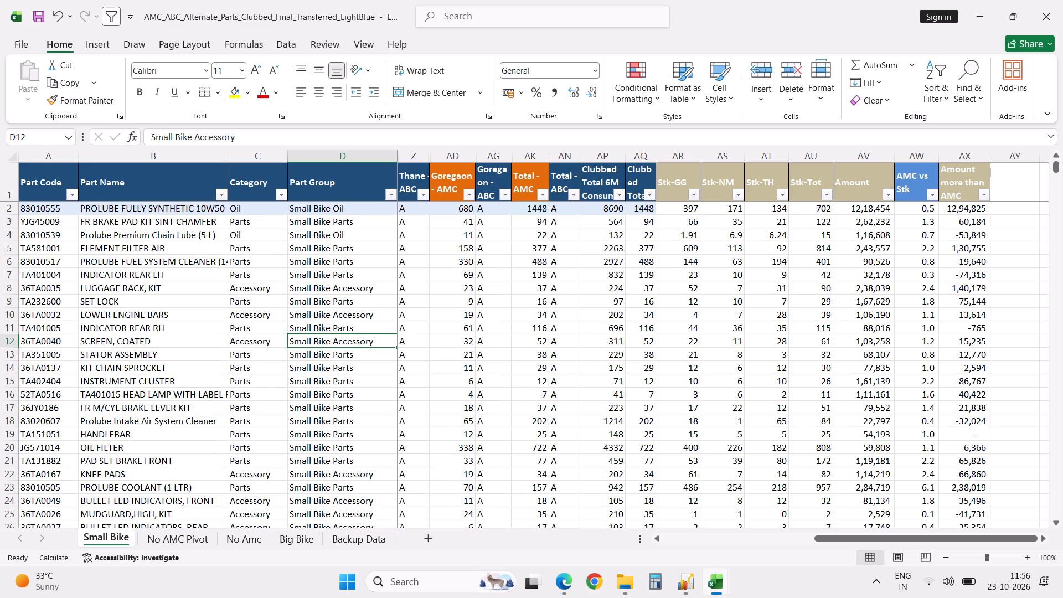
pyautogui.hotkey('ctrl', 's')
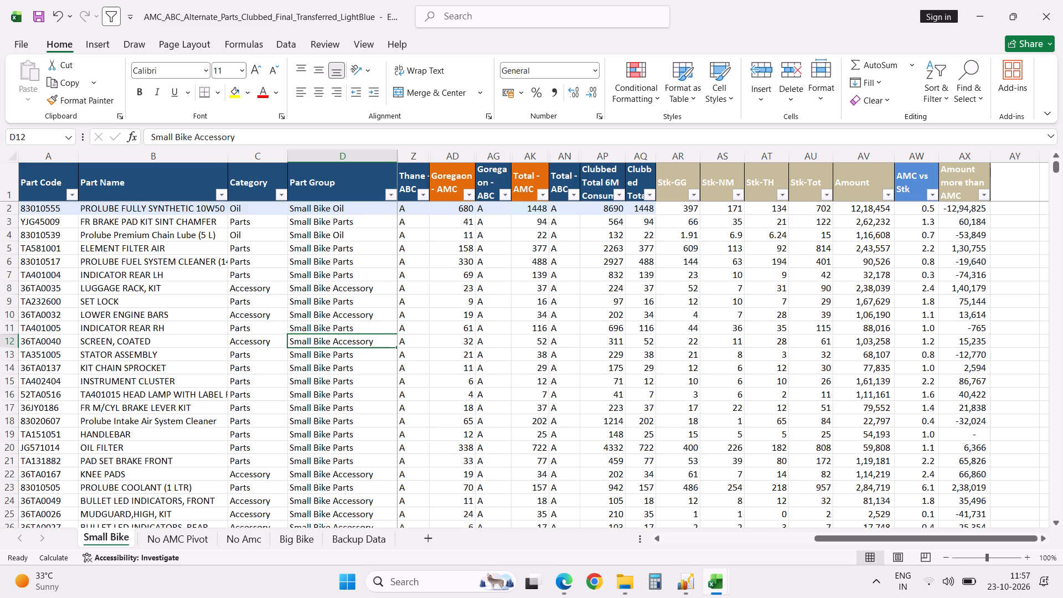
# Filter the Part Group column on the Small Bike sheet to show only Small Bike Parts.
pyautogui.click(393, 199)
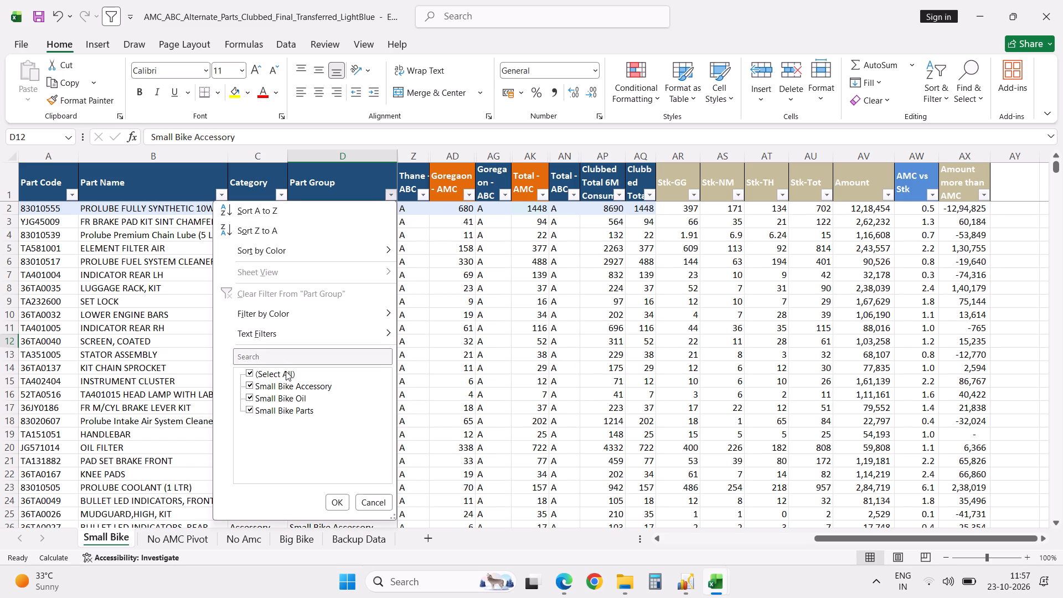
pyautogui.click(286, 371)
pyautogui.click(291, 410)
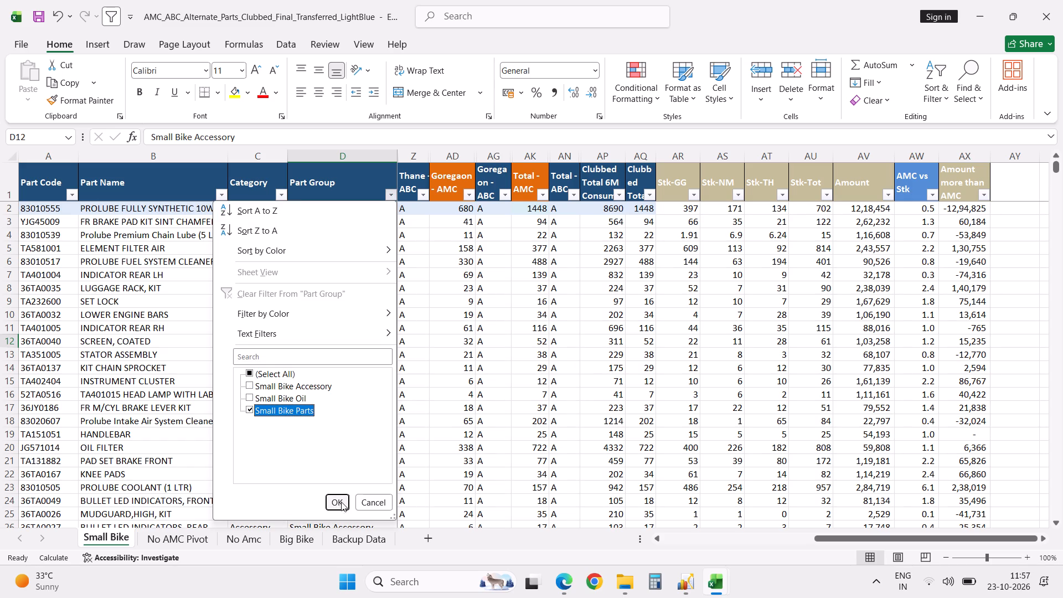
pyautogui.click(340, 503)
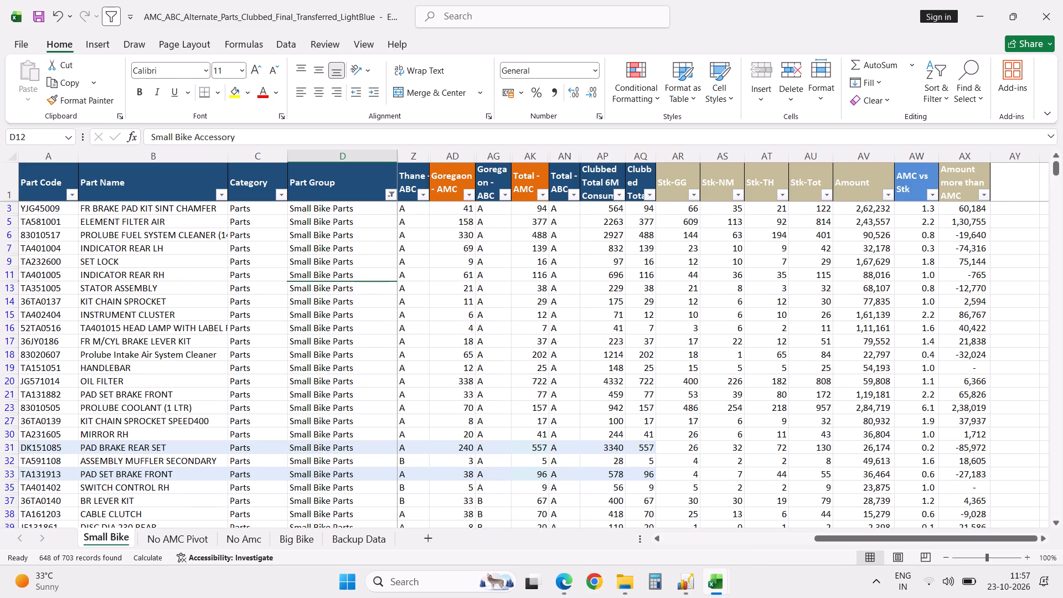
# Examine the filtered Small Bike Parts rows, comparing their AMC, branch stock and Amount more than AMC values.
pyautogui.click(952, 180)
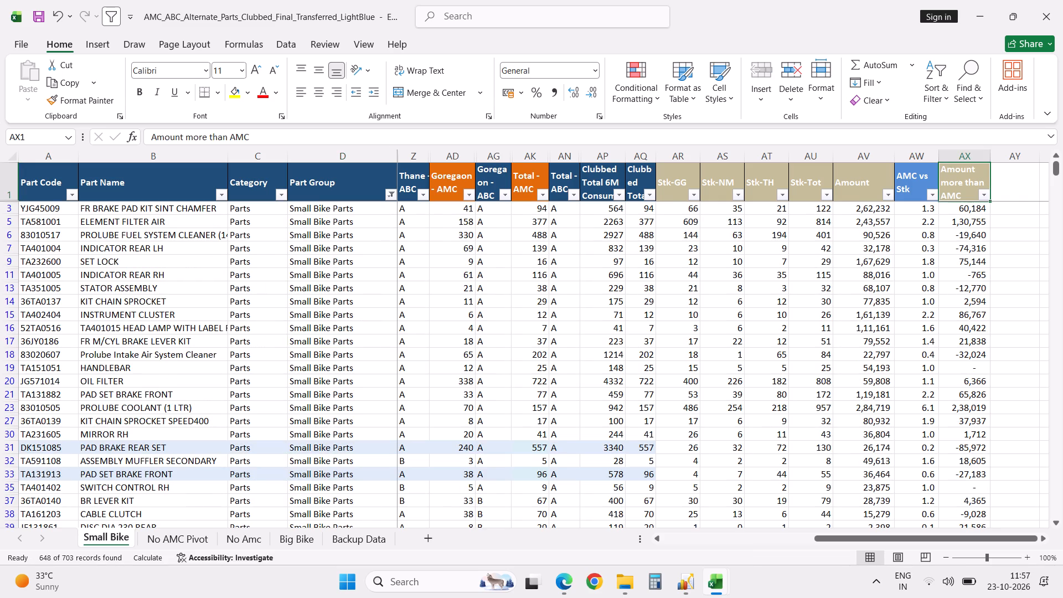
pyautogui.click(571, 367)
pyautogui.scroll(-2, 571, 367)
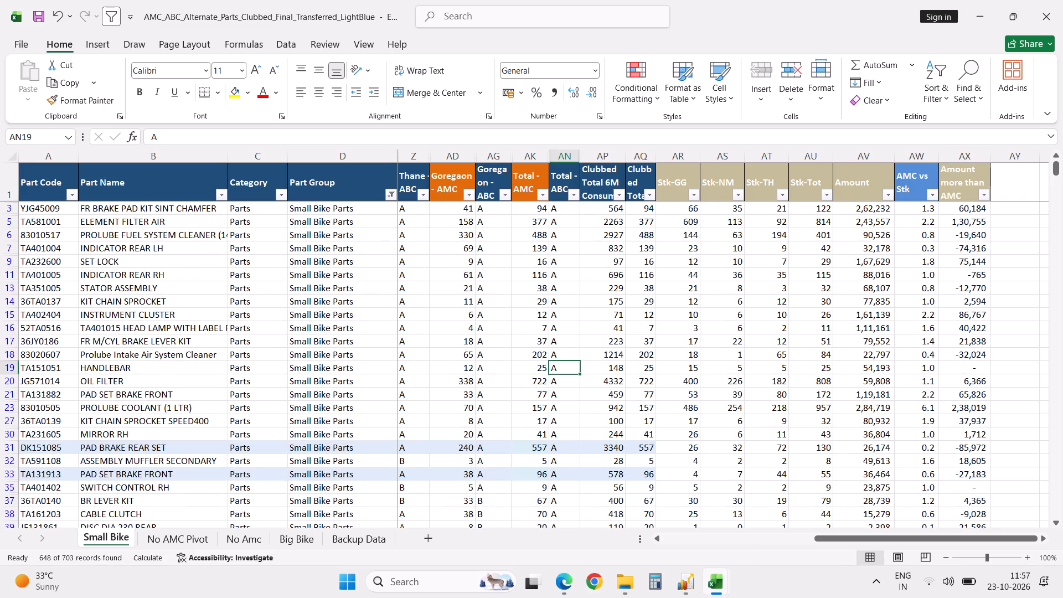
pyautogui.scroll(5, 571, 367)
pyautogui.scroll(-5, 571, 367)
pyautogui.scroll(16, 571, 367)
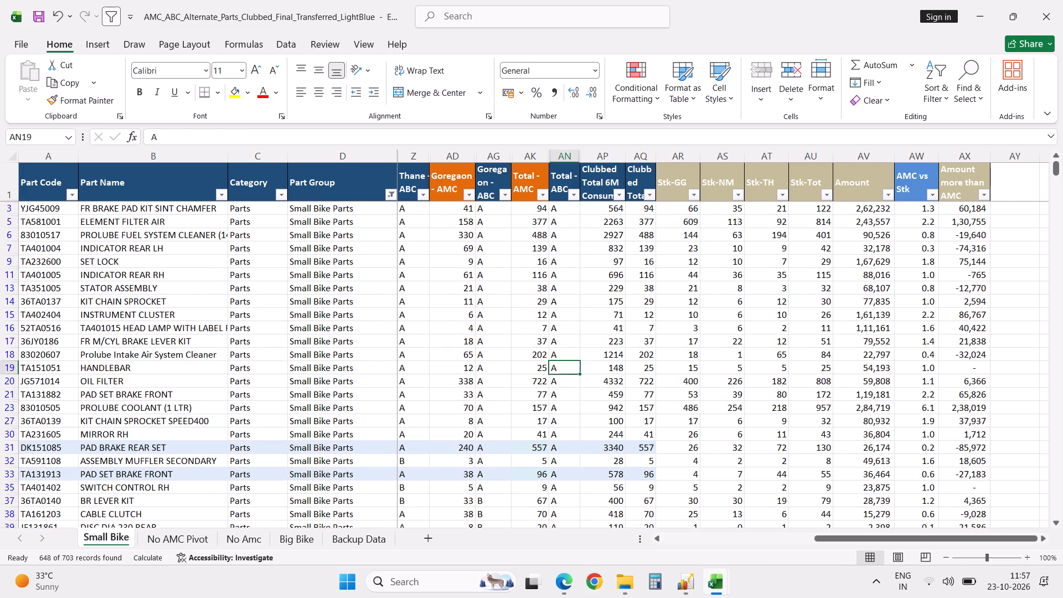
pyautogui.scroll(5, 571, 367)
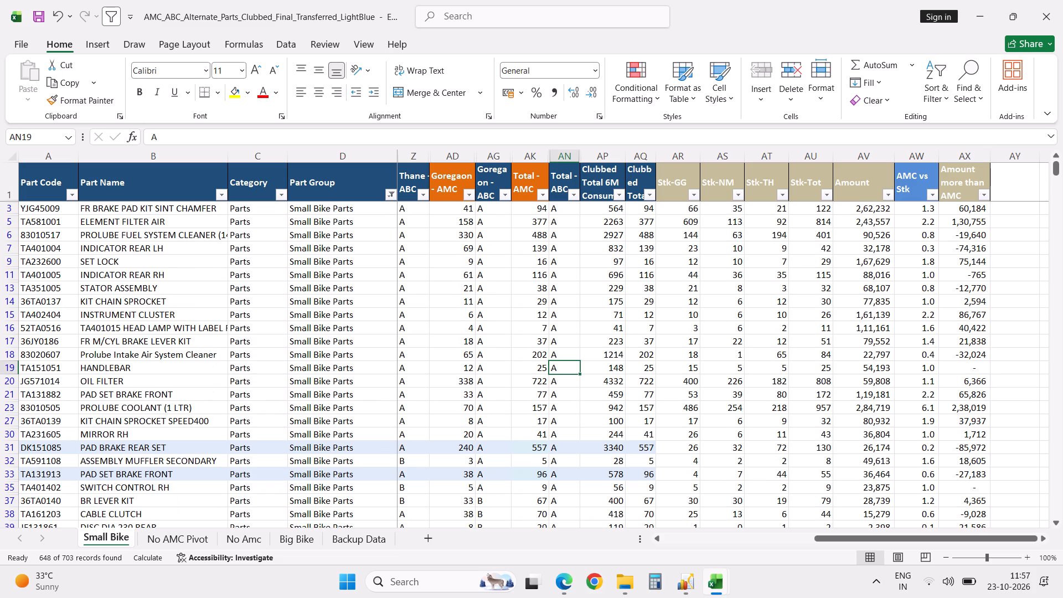
pyautogui.scroll(8, 739, 307)
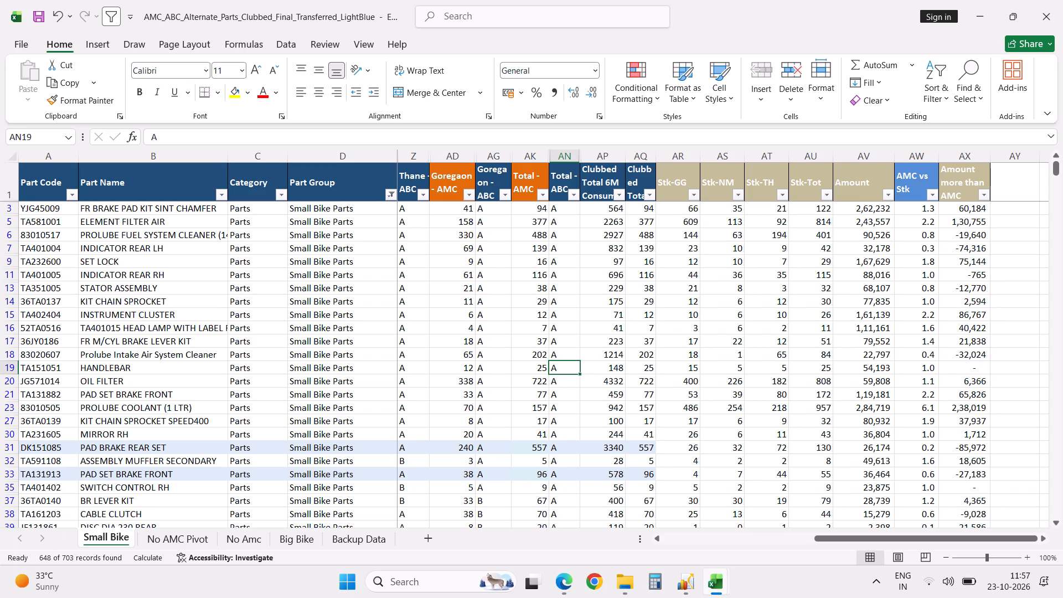
pyautogui.click(374, 349)
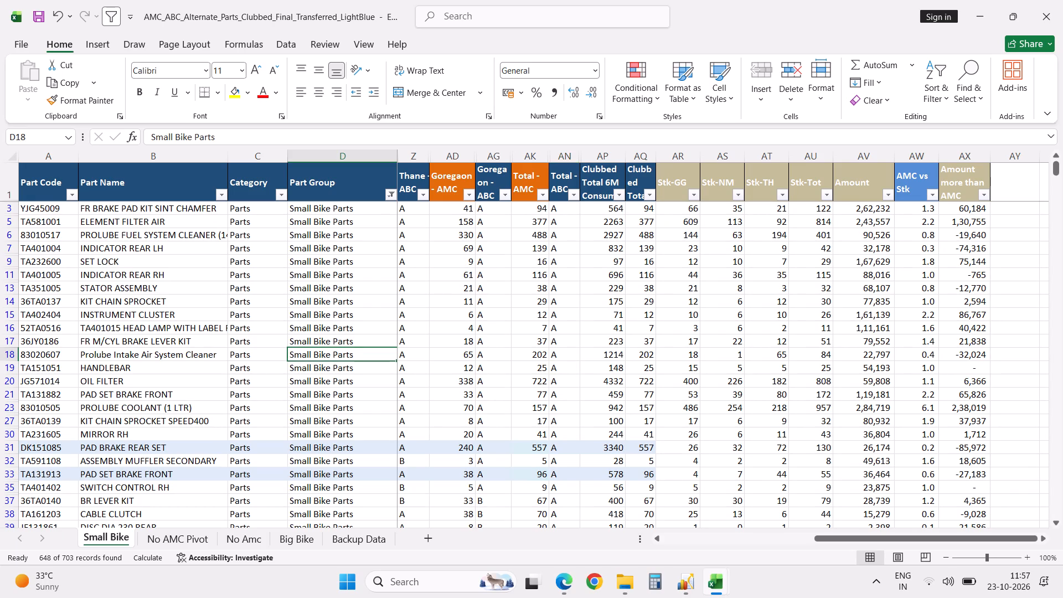
pyautogui.click(366, 342)
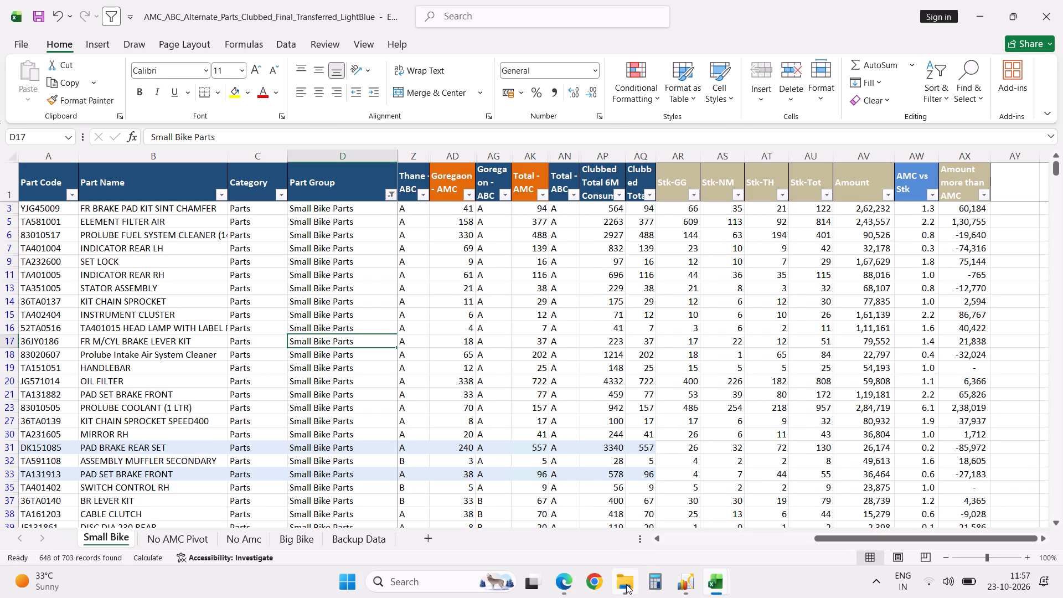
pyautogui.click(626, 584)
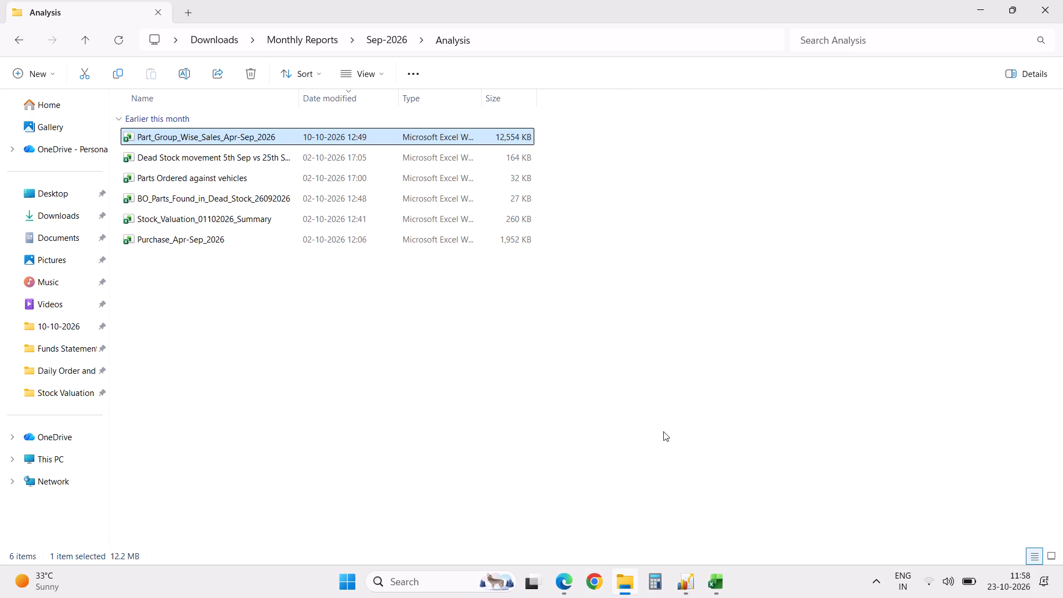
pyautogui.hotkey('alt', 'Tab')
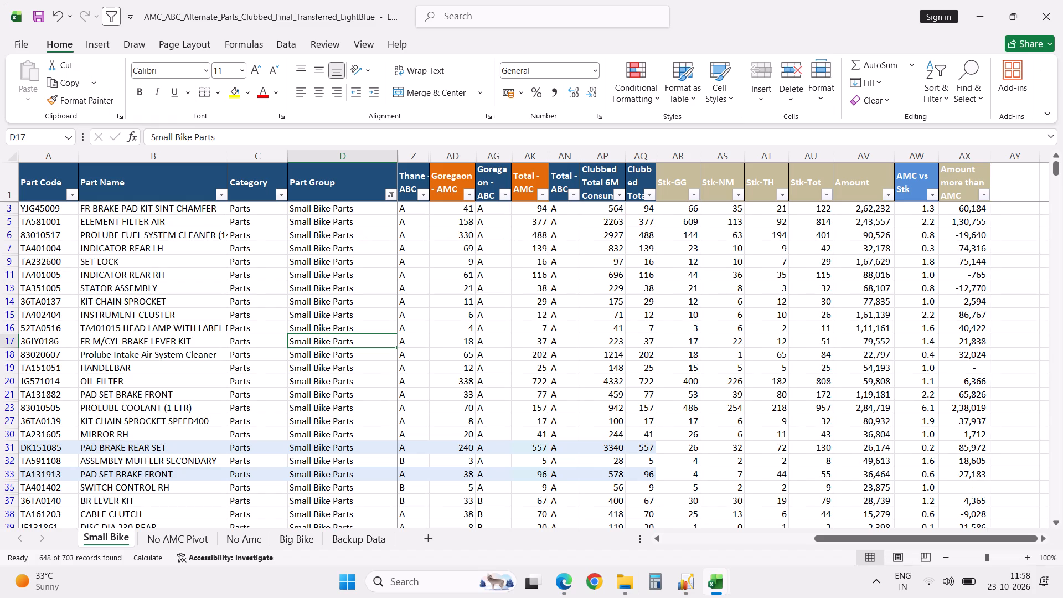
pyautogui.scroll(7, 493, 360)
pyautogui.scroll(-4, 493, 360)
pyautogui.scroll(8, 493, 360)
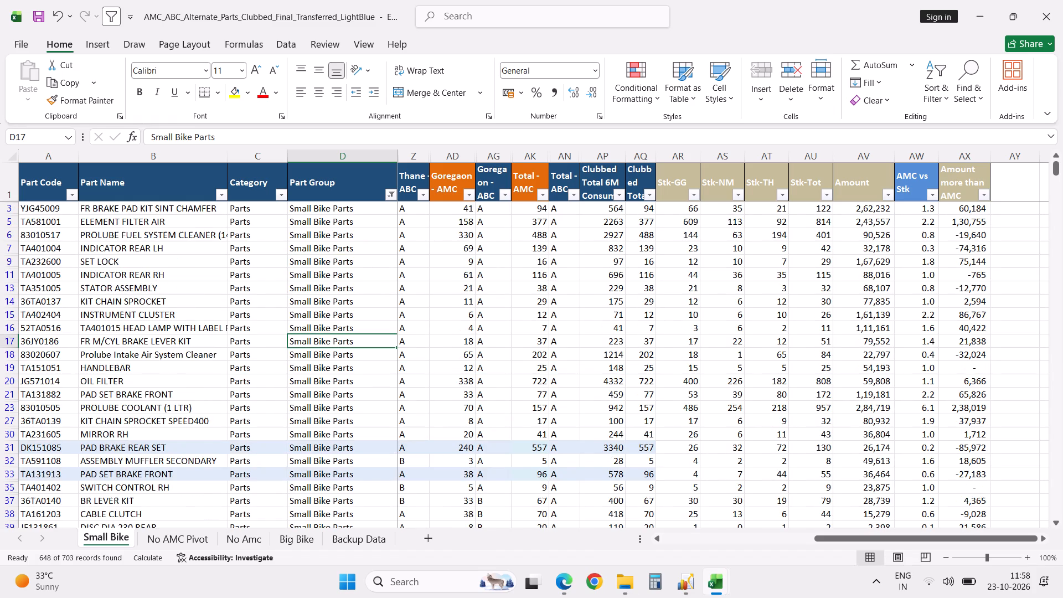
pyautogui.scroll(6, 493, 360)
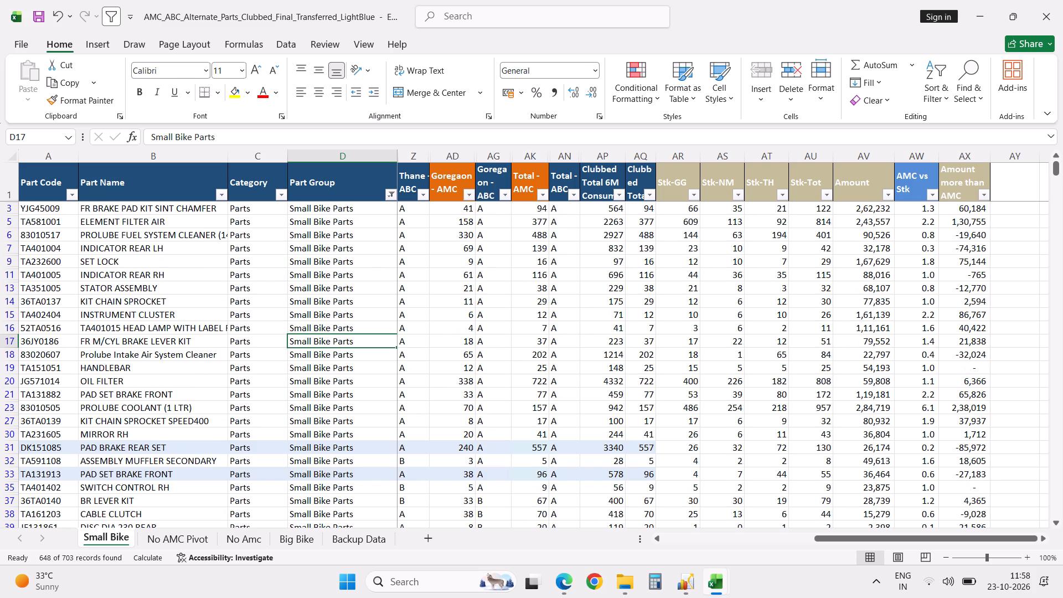
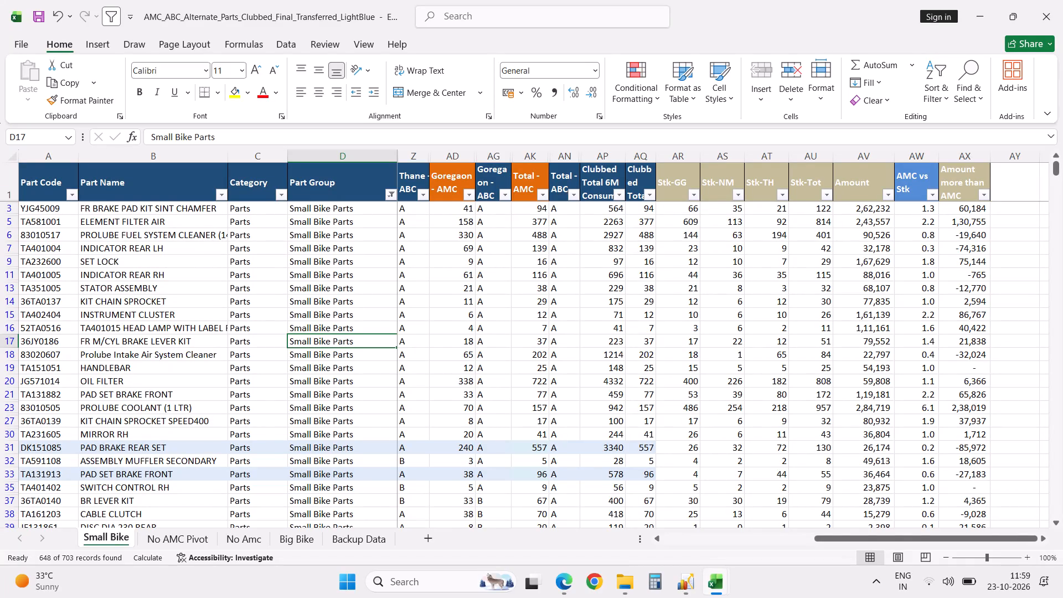
# Select the Amount column on the filtered Small Bike sheet to check its total for Small Bike Parts.
pyautogui.click(921, 317)
pyautogui.click(501, 364)
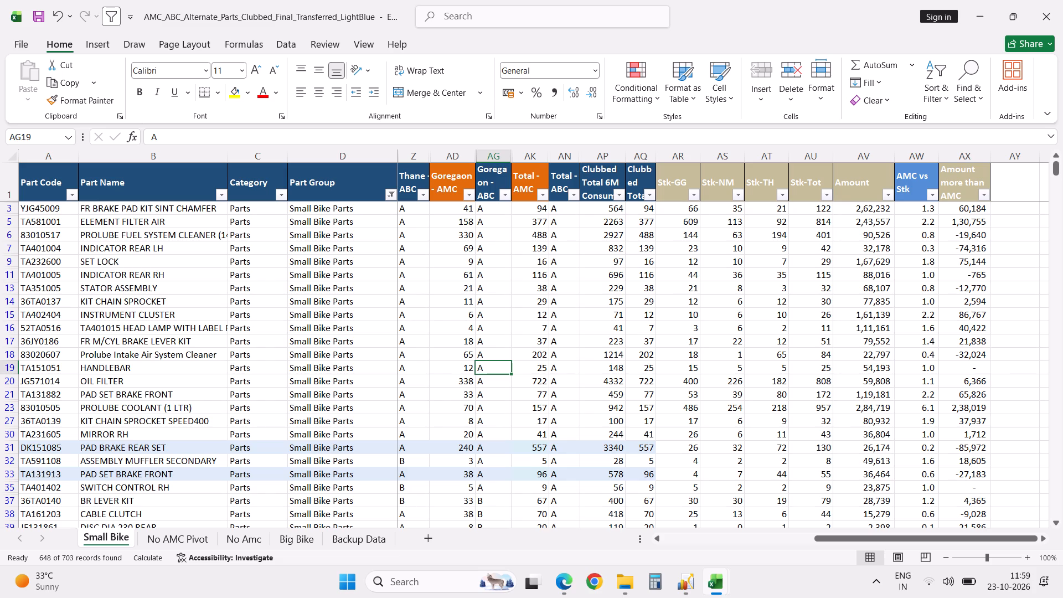
pyautogui.click(392, 194)
pyautogui.press('Escape')
pyautogui.click(844, 276)
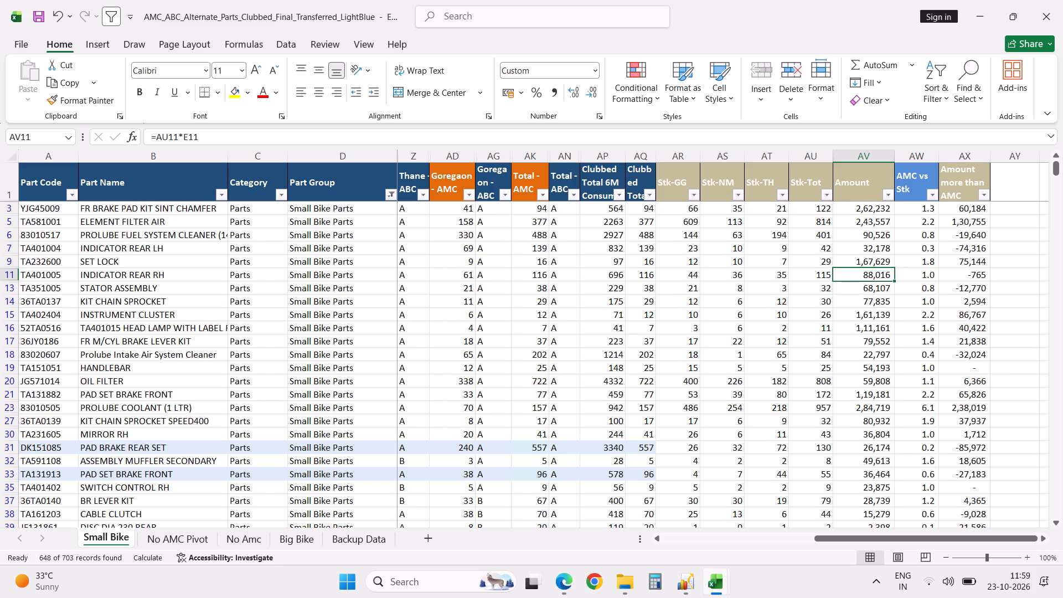
pyautogui.click(852, 185)
pyautogui.press('Down')
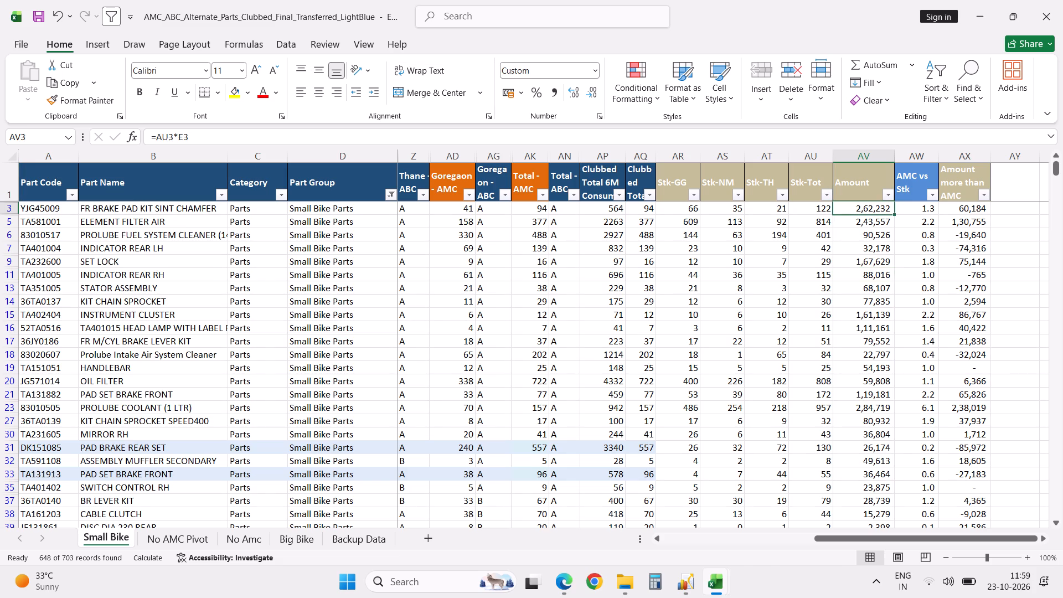
pyautogui.hotkey('shift', 'Down')
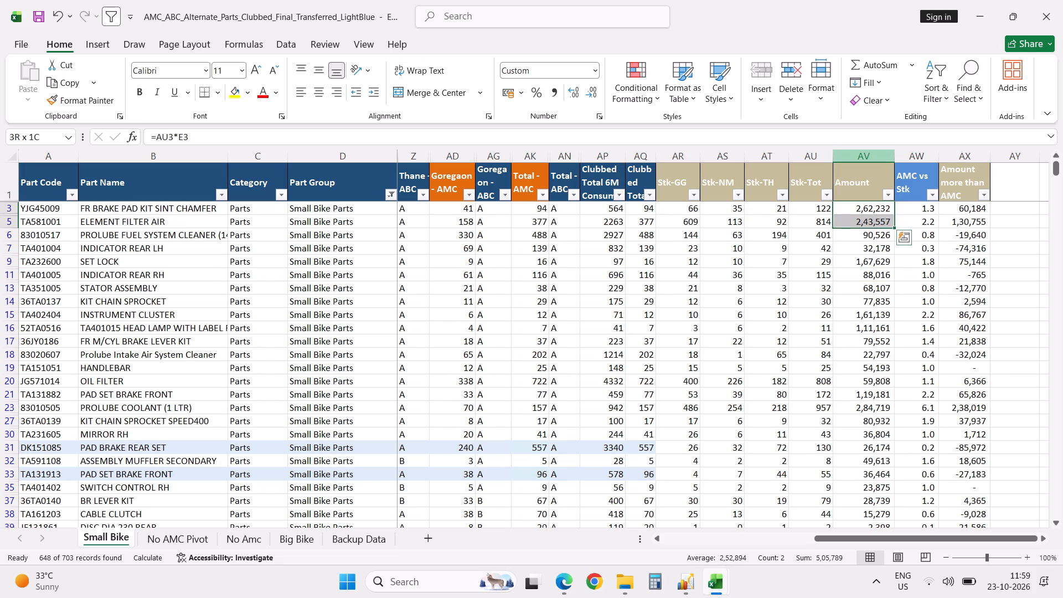
pyautogui.click(855, 156)
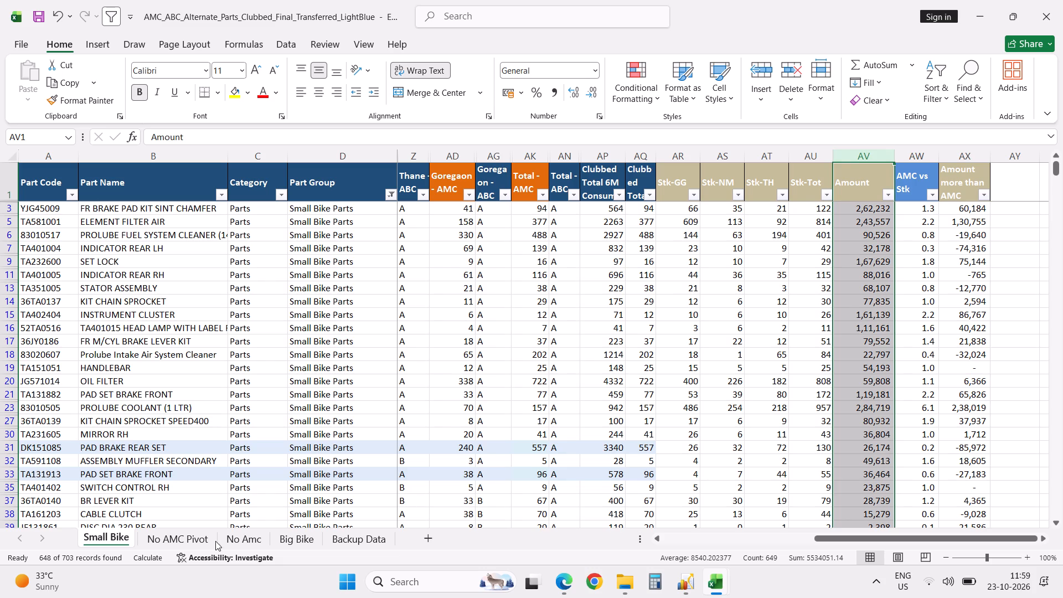
# Check the Grand Total of Net Value on the No AMC Pivot sheet and return to the Small Bike sheet.
pyautogui.click(192, 542)
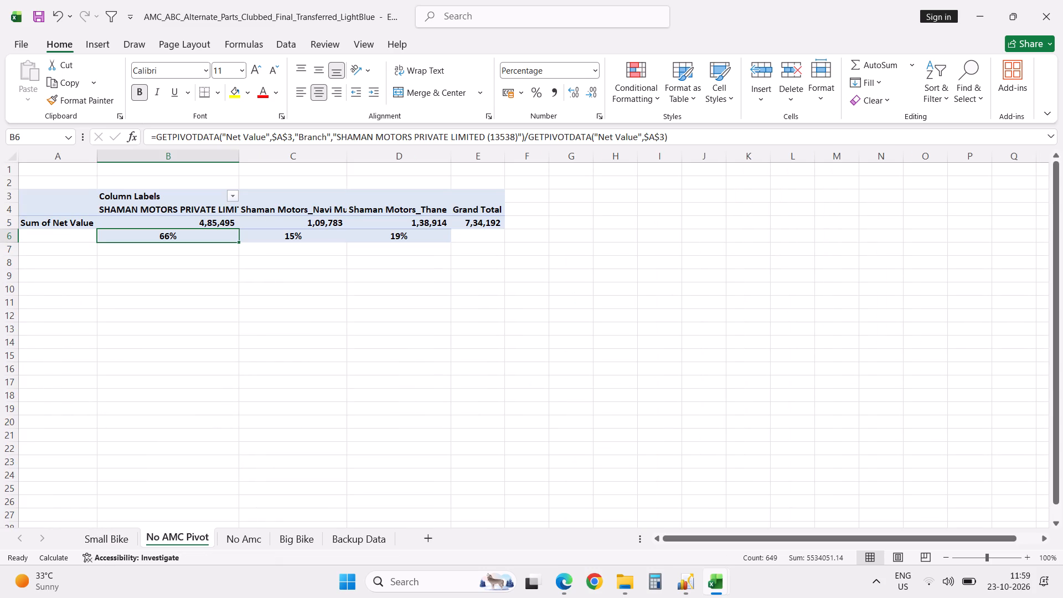
pyautogui.click(489, 223)
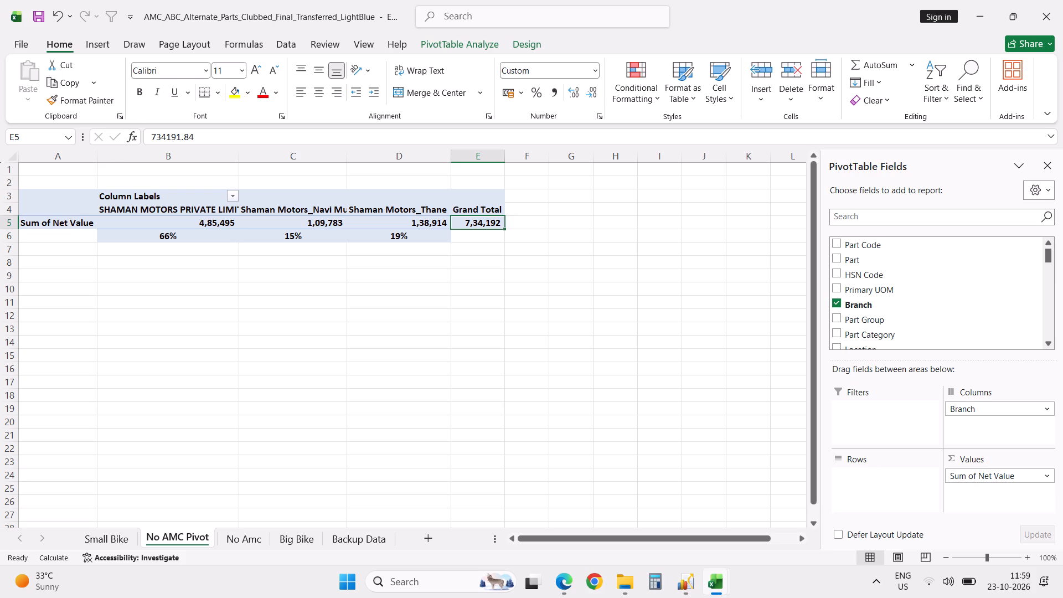
pyautogui.click(117, 538)
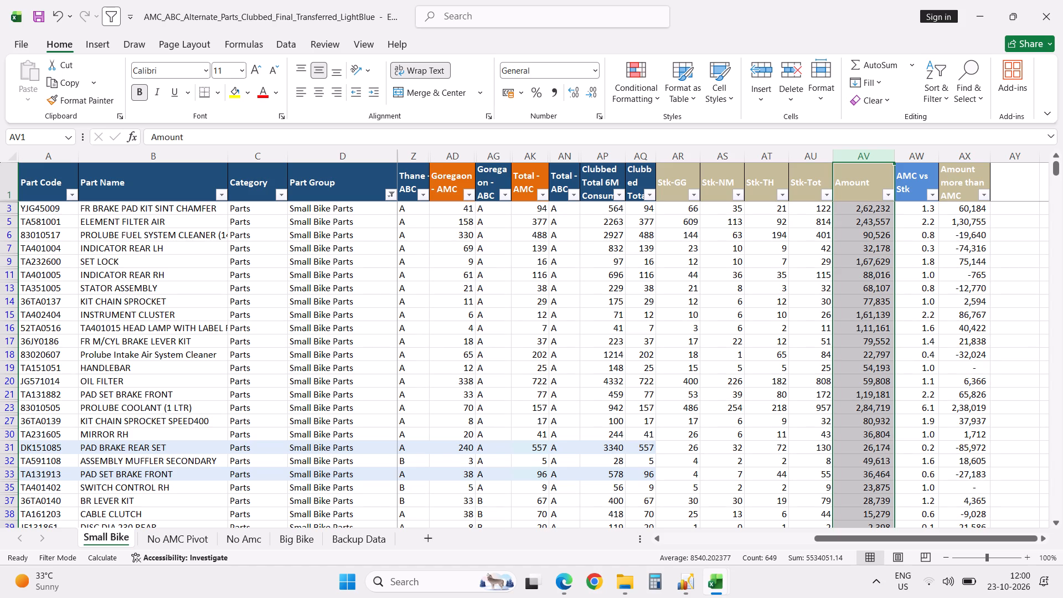
pyautogui.click(489, 408)
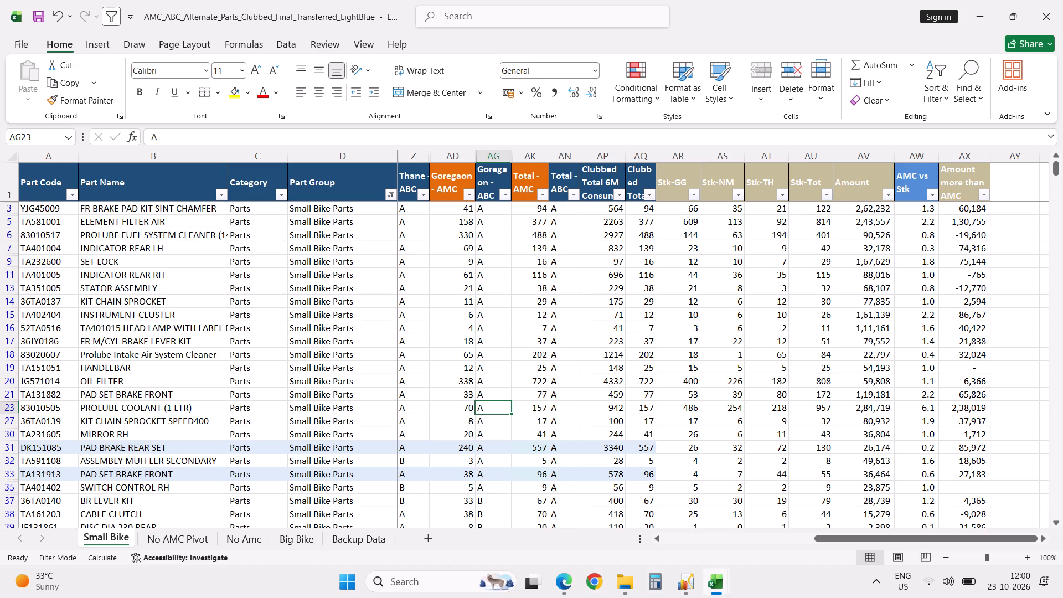
pyautogui.click(187, 539)
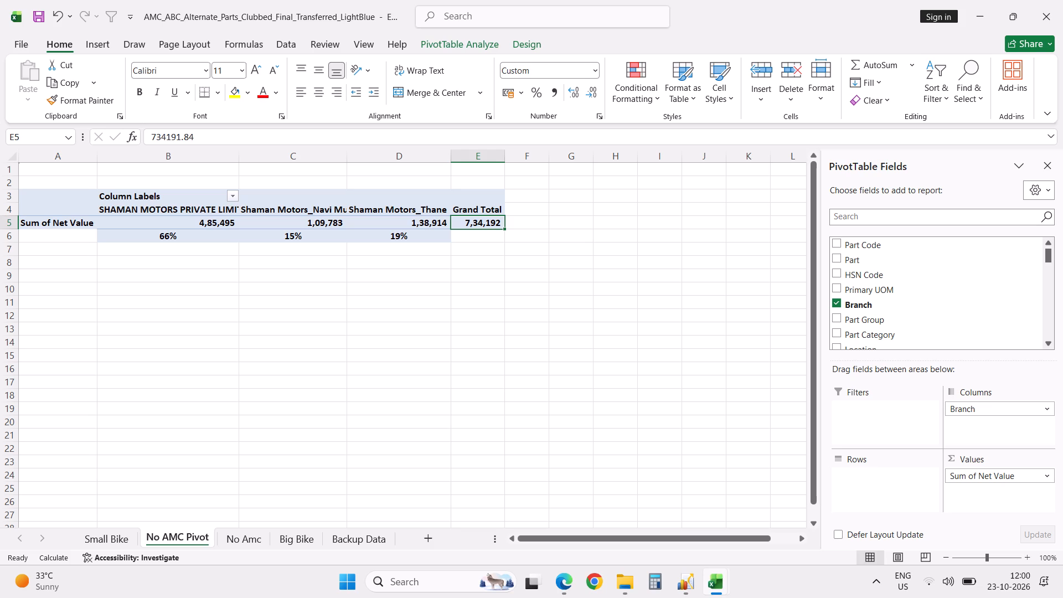
pyautogui.click(119, 539)
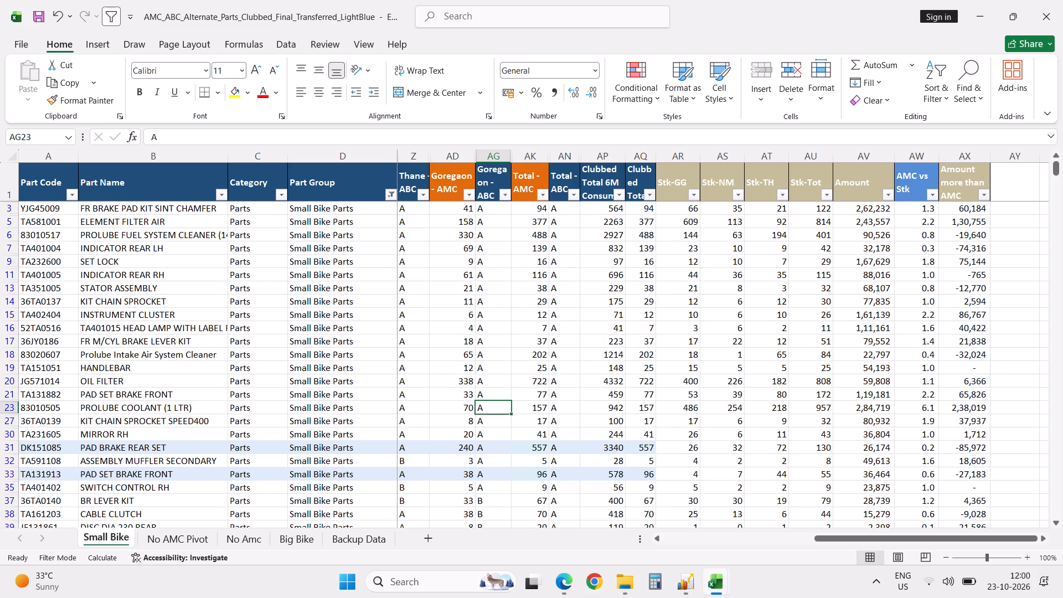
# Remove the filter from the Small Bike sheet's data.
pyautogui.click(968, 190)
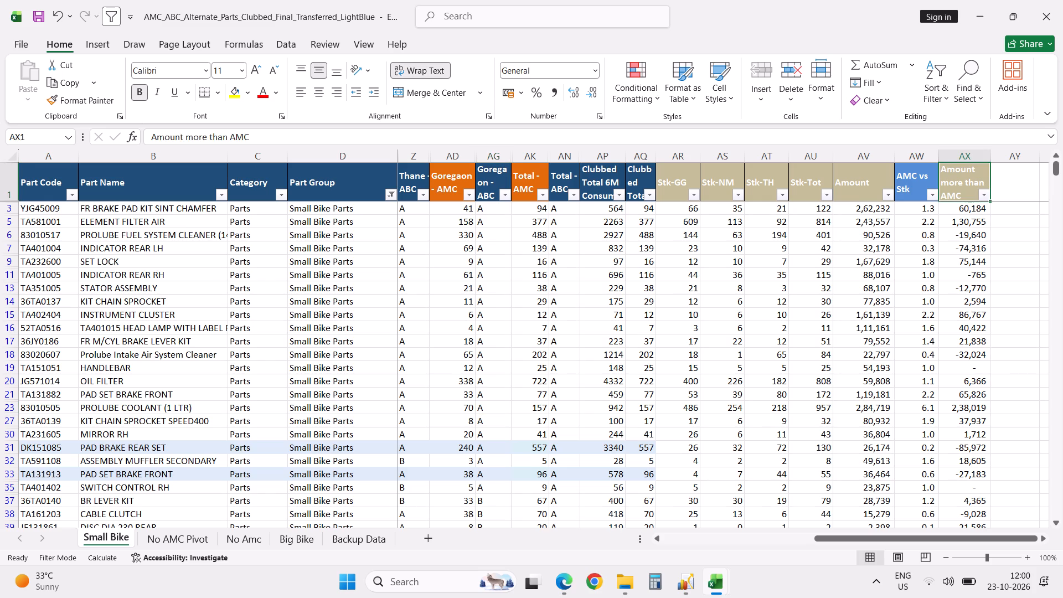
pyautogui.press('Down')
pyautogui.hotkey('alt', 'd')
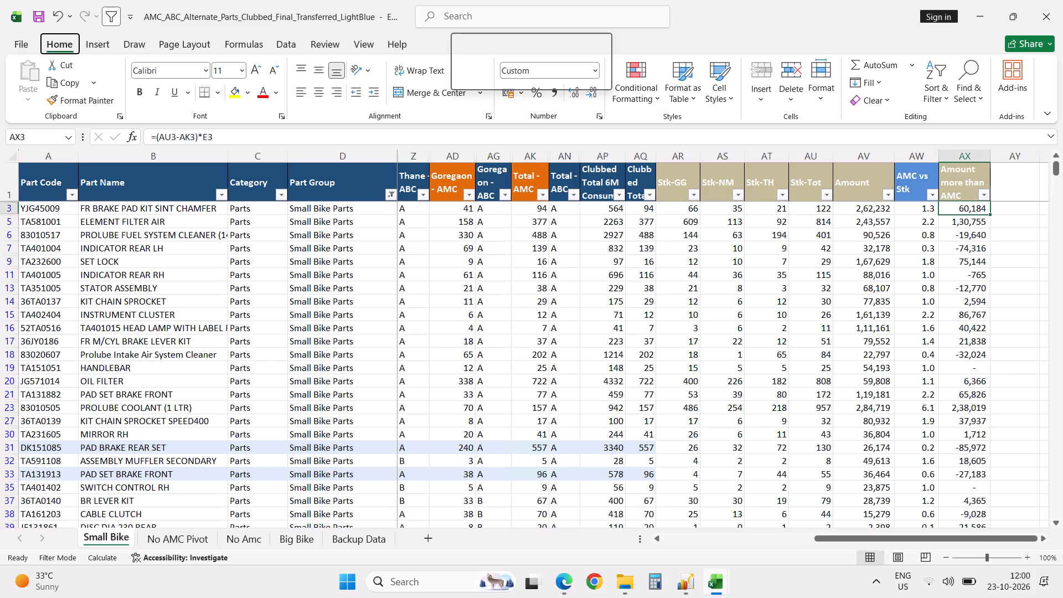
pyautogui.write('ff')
# Inspect the Amount more than AMC formula in cell AX2 without changing it.
pyautogui.click(964, 179)
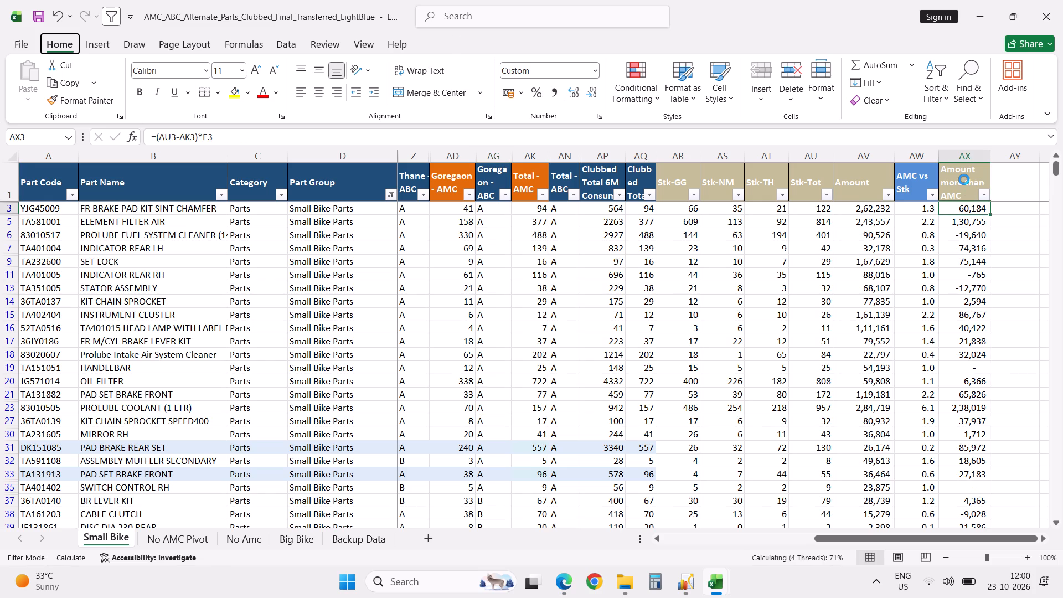
pyautogui.press('Down')
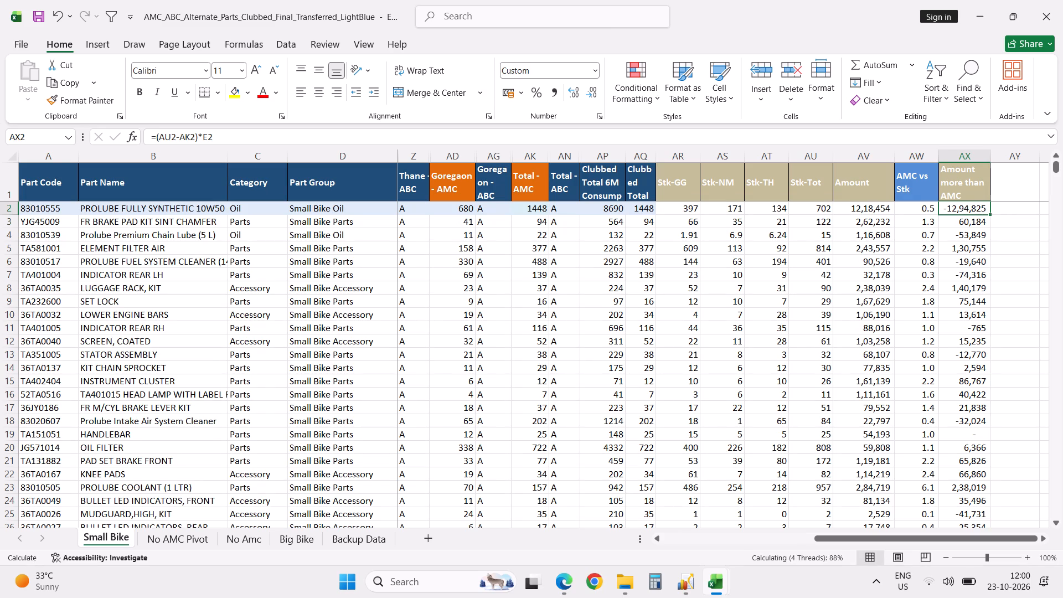
pyautogui.press('F2')
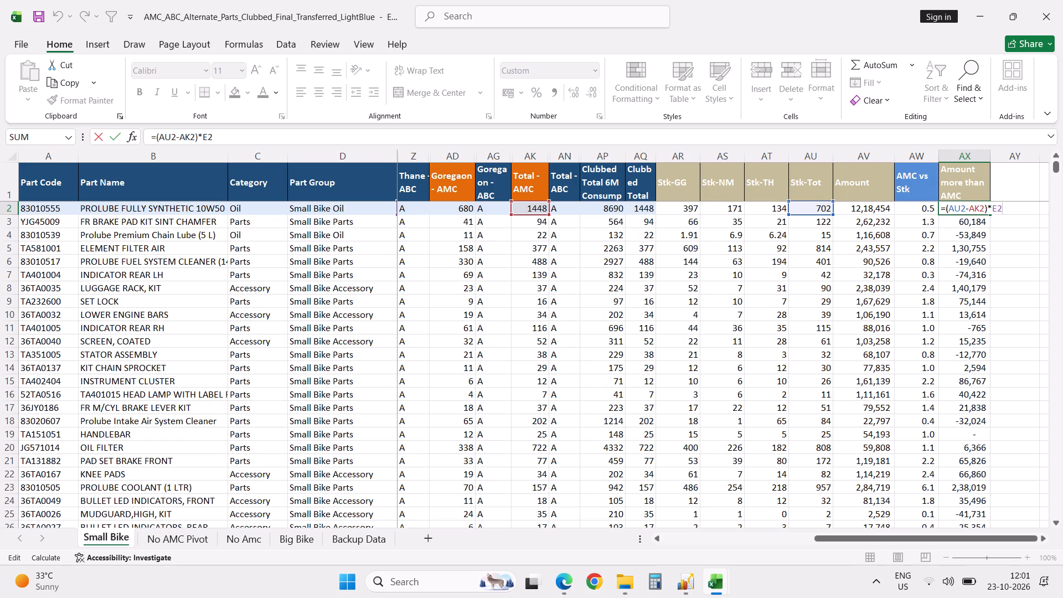
pyautogui.press('Escape')
pyautogui.press('Return')
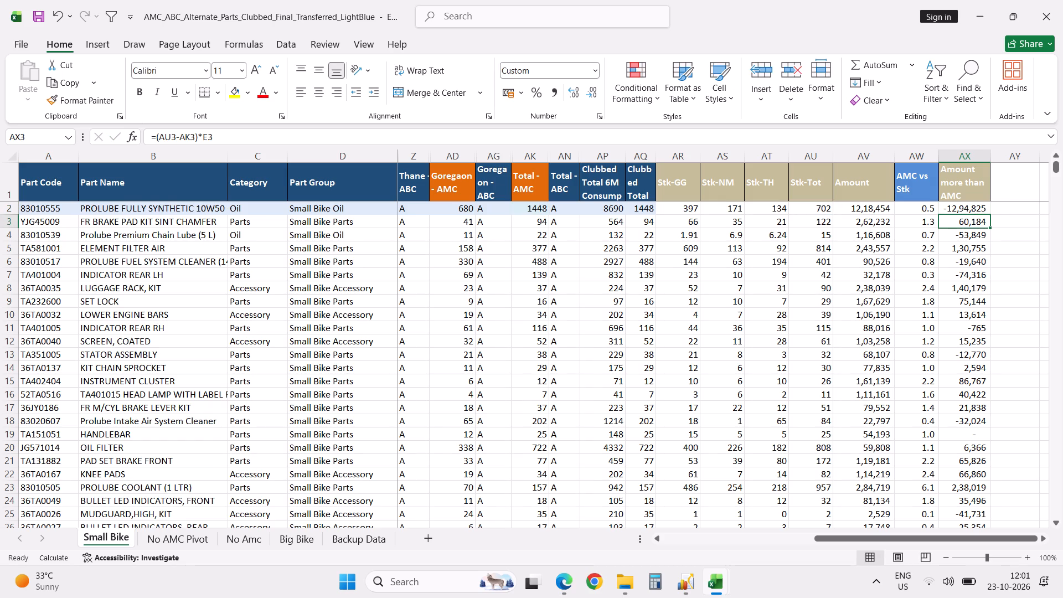
pyautogui.press('Up')
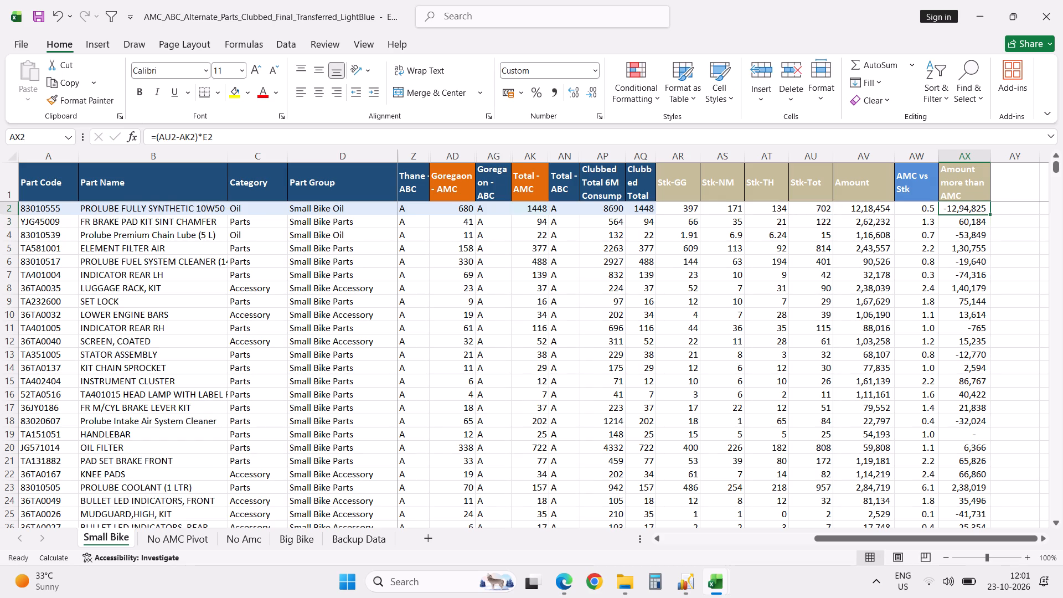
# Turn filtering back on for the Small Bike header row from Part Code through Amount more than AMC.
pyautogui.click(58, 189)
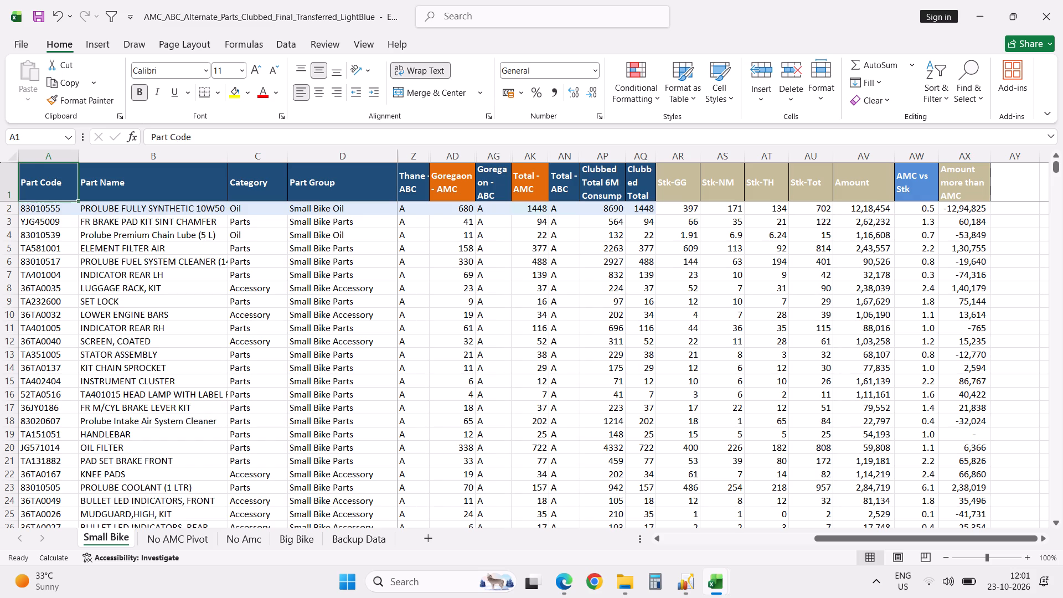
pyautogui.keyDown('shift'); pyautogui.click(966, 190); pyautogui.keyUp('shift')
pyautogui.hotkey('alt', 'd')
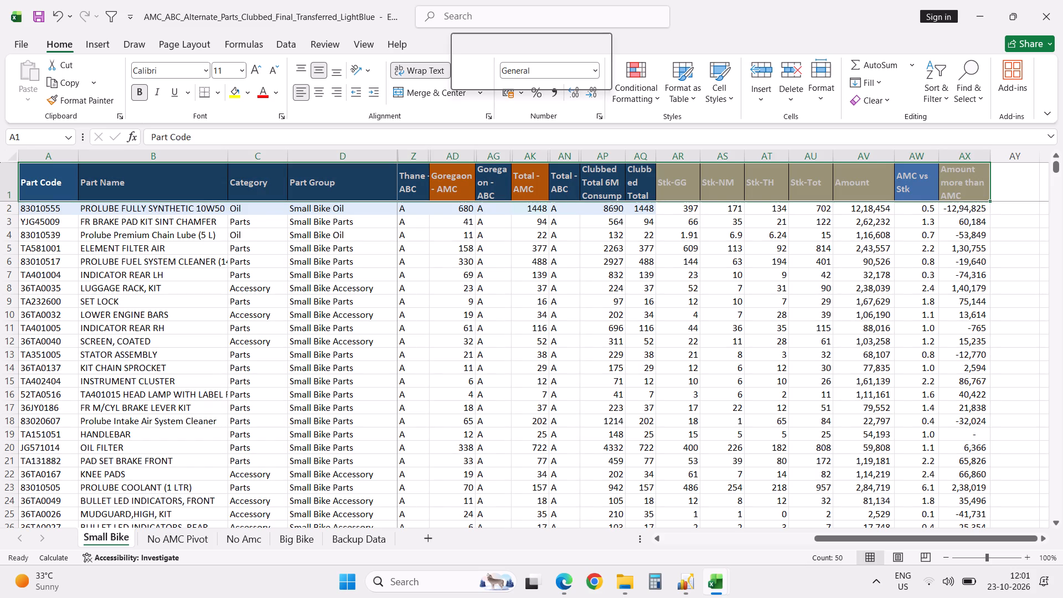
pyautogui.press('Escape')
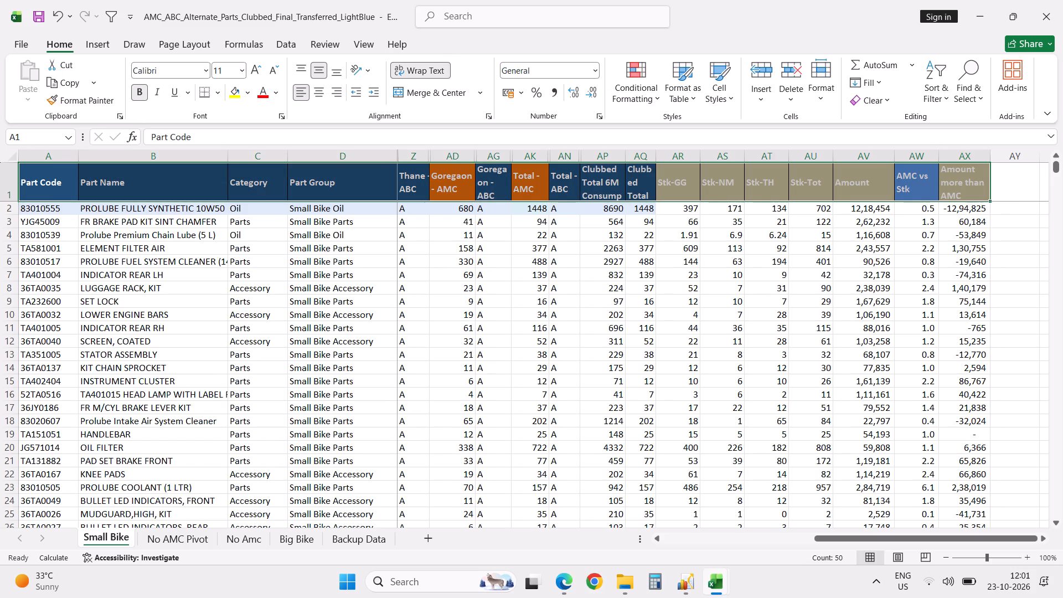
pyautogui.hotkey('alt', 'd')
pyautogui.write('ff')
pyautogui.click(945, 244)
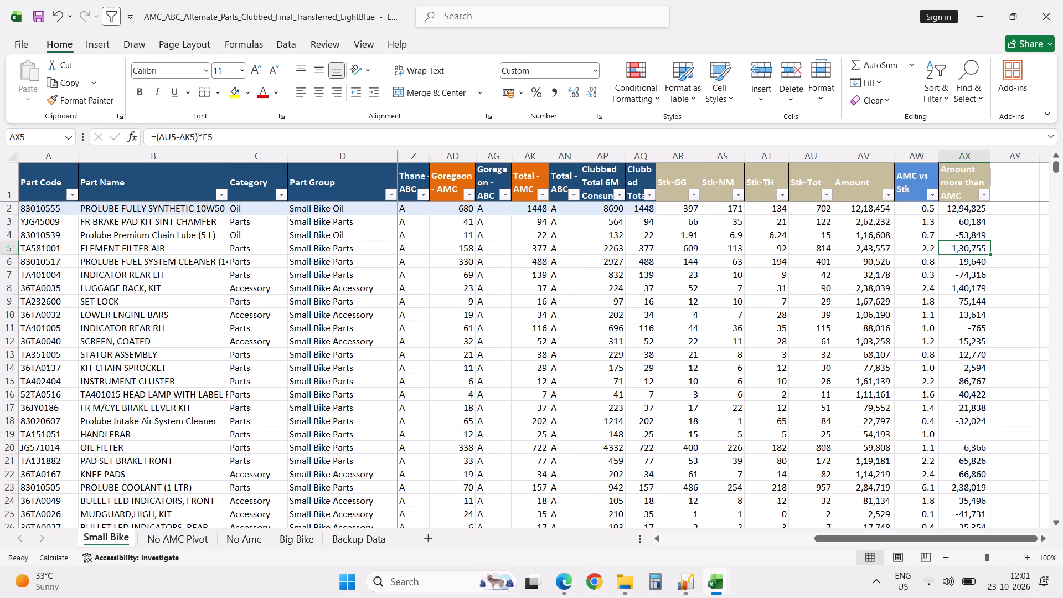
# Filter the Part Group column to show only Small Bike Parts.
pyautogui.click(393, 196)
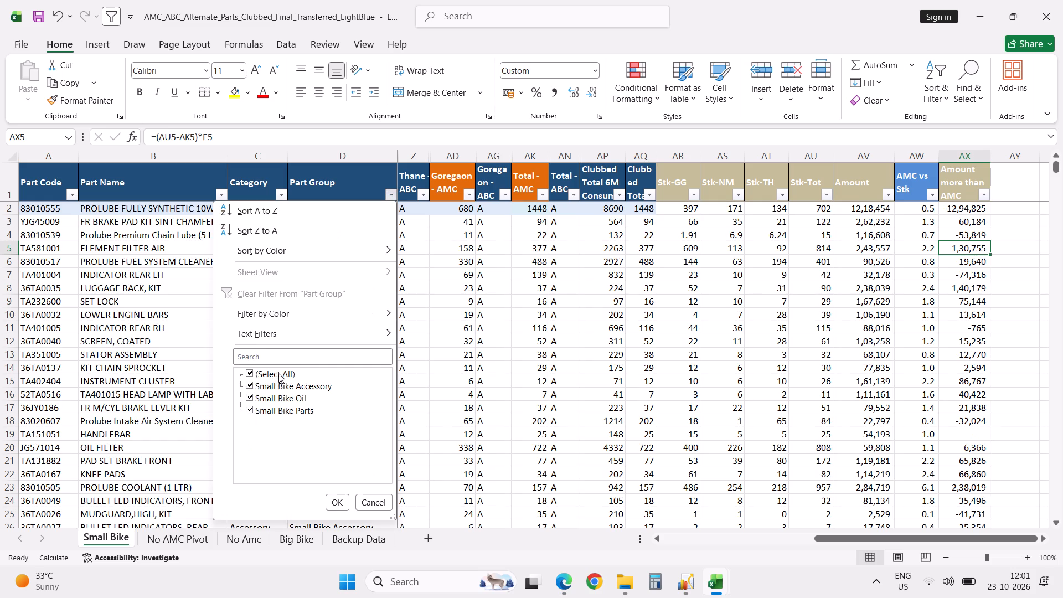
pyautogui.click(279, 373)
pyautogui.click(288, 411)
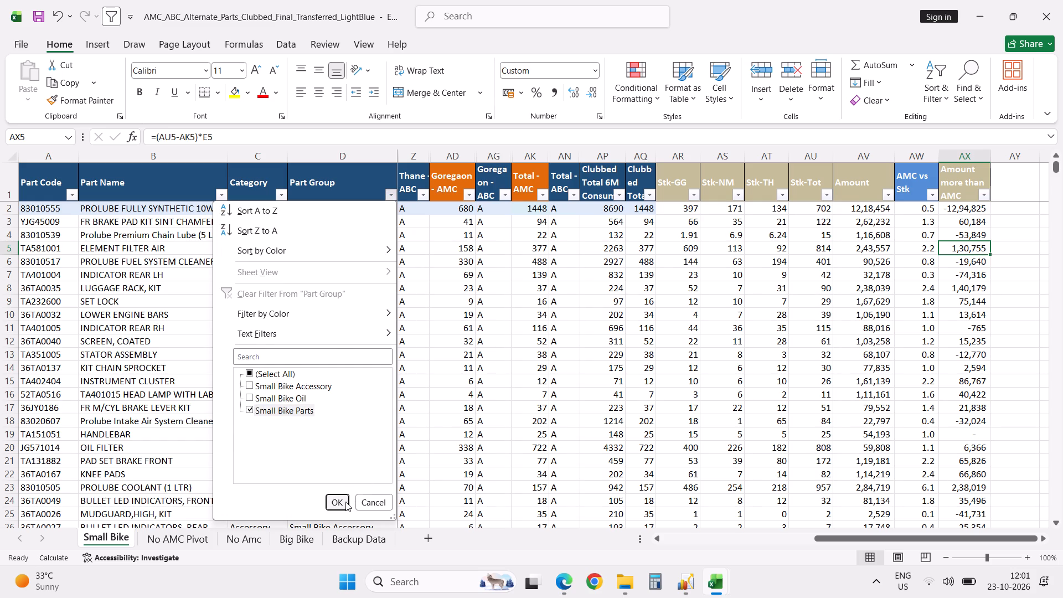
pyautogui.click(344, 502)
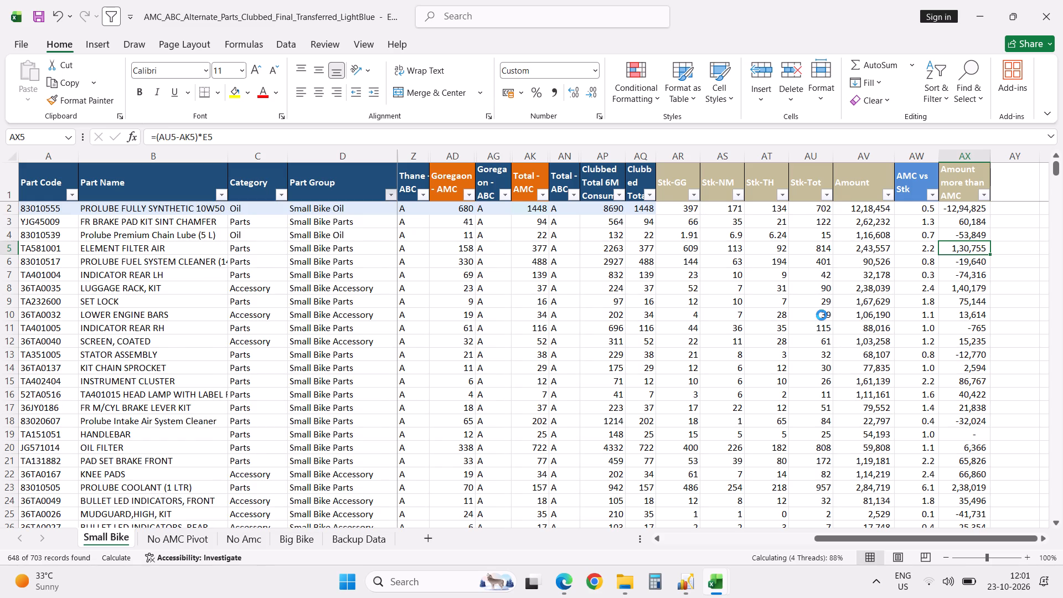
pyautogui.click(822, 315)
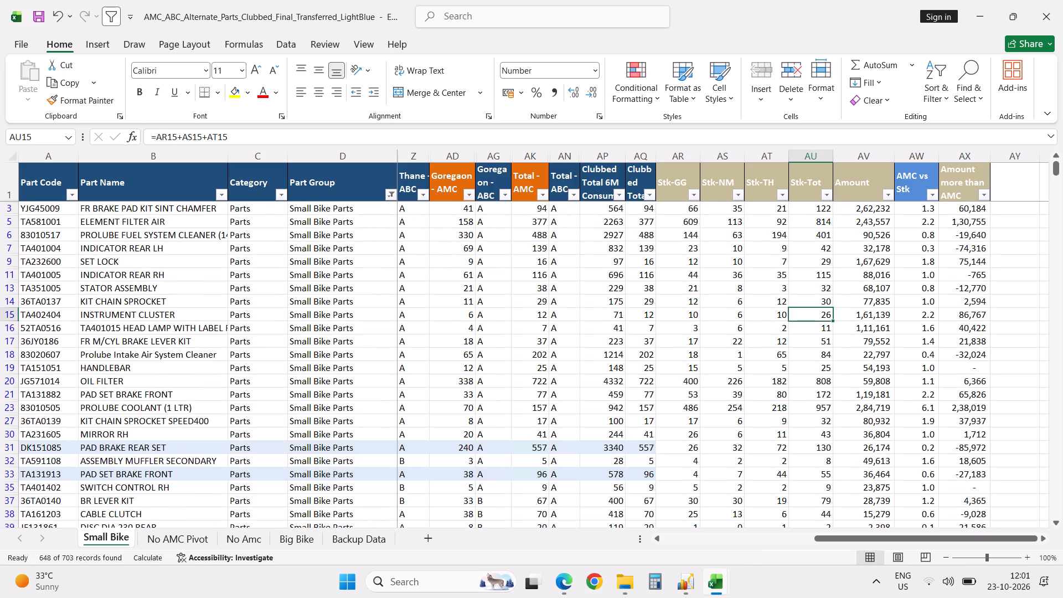
# Filter the Total - ABC column to show only class A parts.
pyautogui.scroll(5, 822, 315)
pyautogui.click(571, 198)
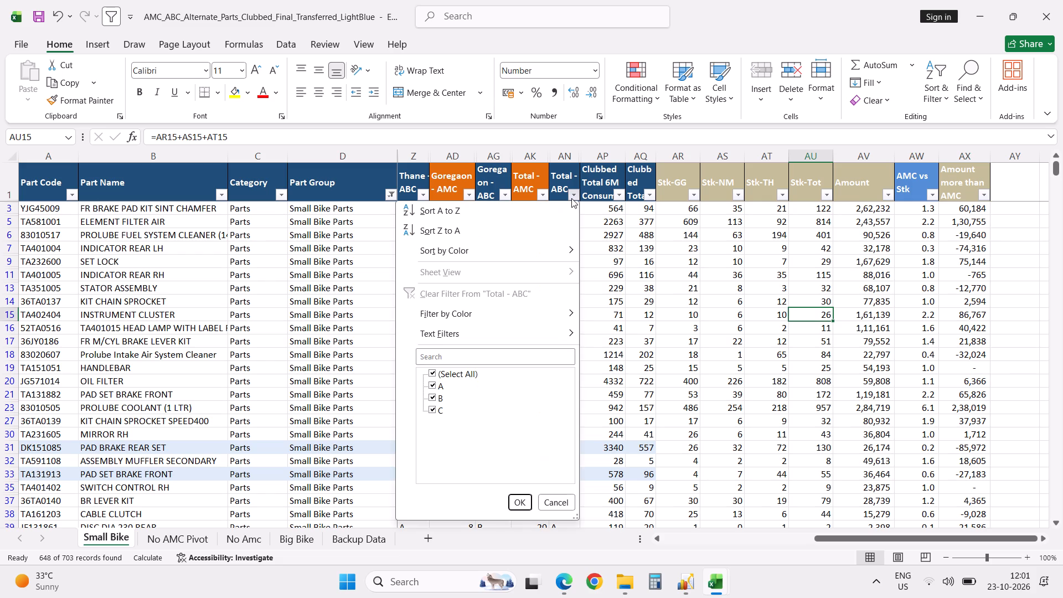
pyautogui.click(468, 372)
pyautogui.click(434, 384)
pyautogui.click(524, 503)
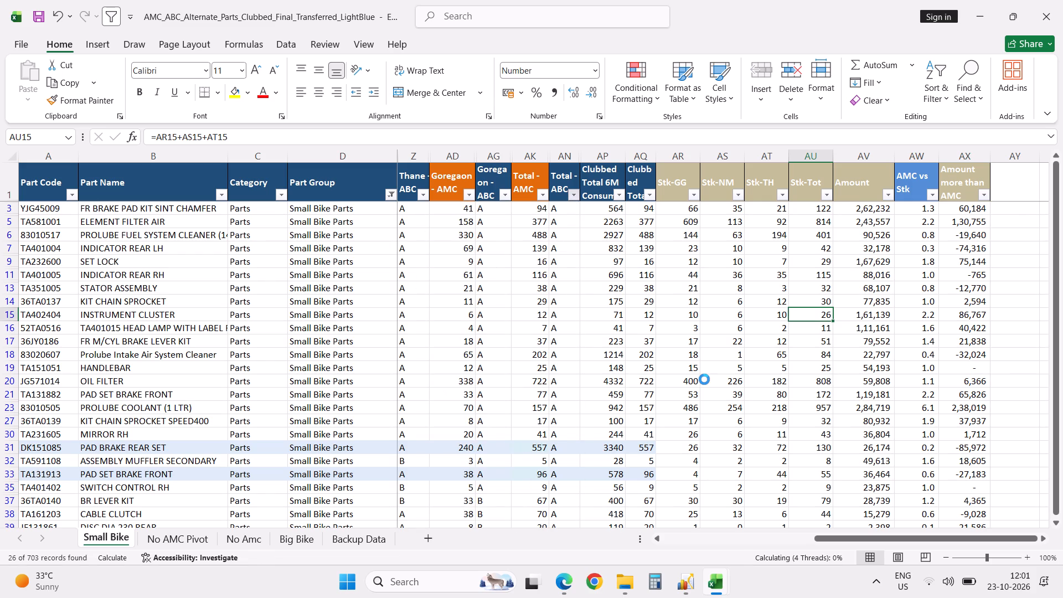
# Select all filtered Amount more than AMC values for the class A Small Bike Parts to check their sum.
pyautogui.click(969, 185)
pyautogui.press('Down')
pyautogui.hotkey('ctrl', 'shift', 'Down')
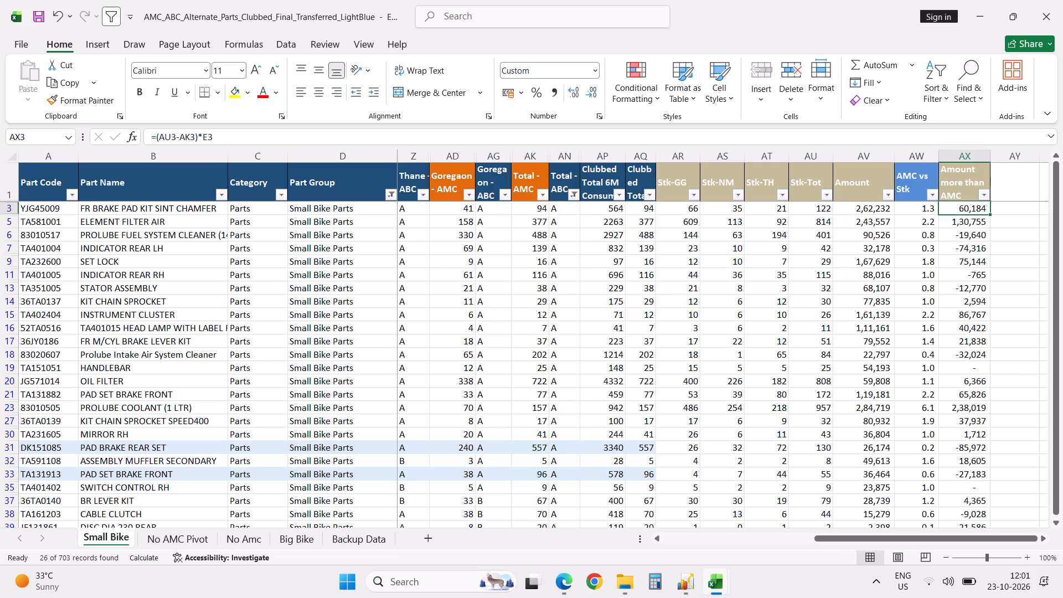
pyautogui.press('Up')
pyautogui.press('Down')
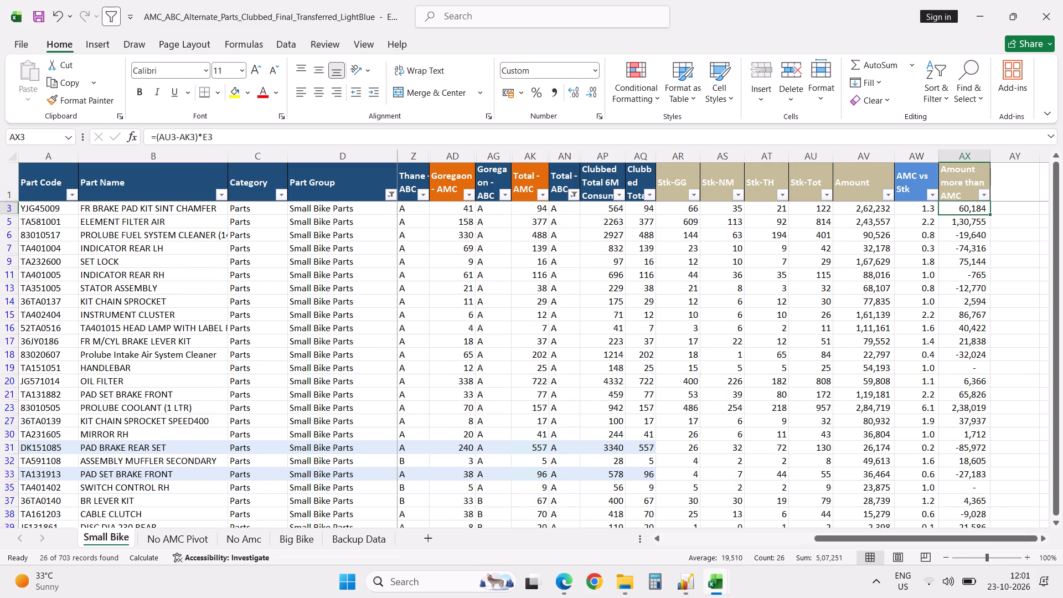
pyautogui.scroll(8, 729, 386)
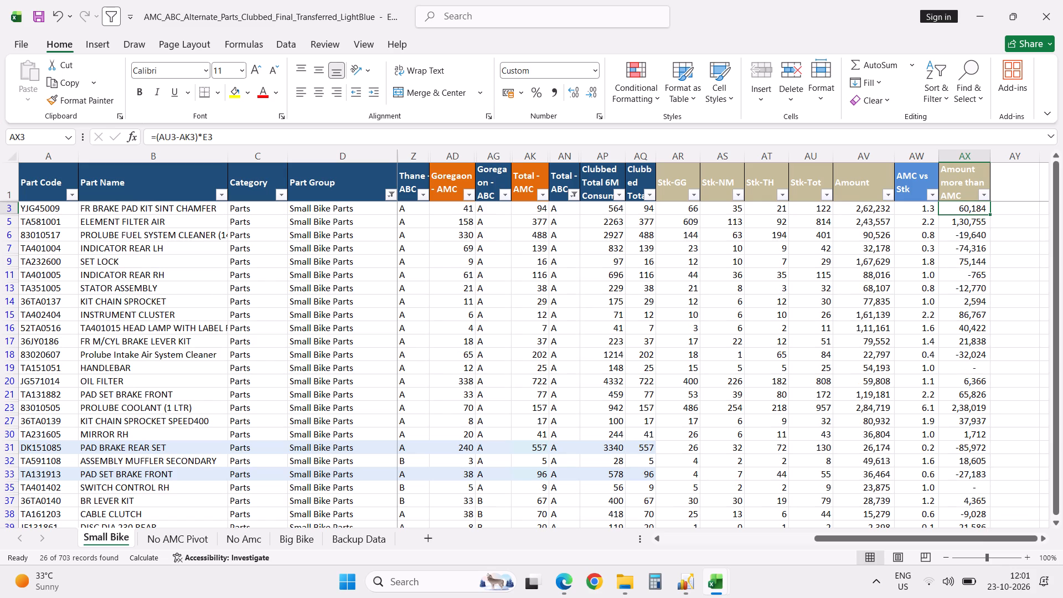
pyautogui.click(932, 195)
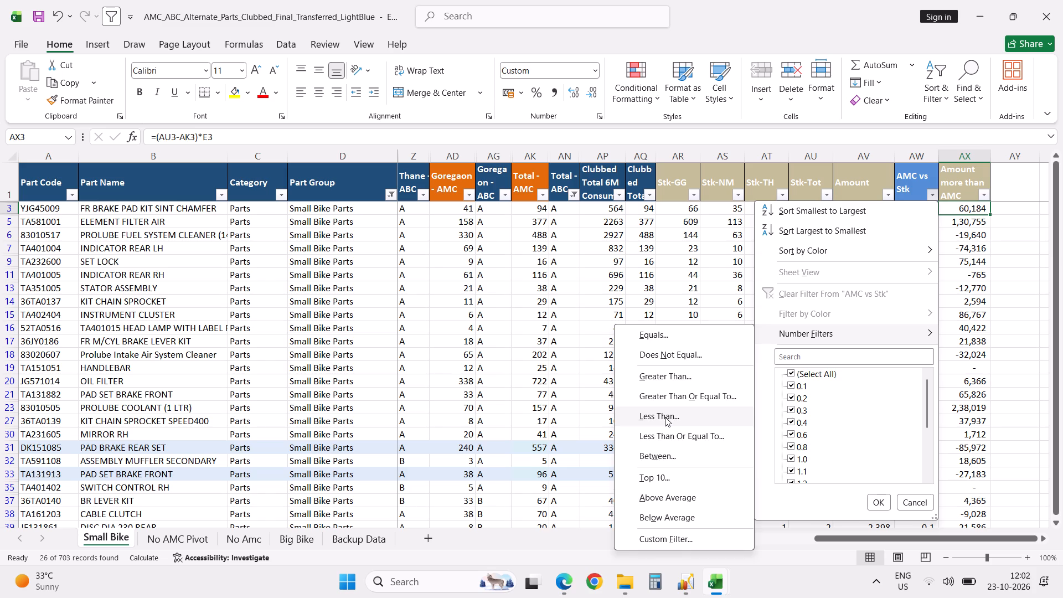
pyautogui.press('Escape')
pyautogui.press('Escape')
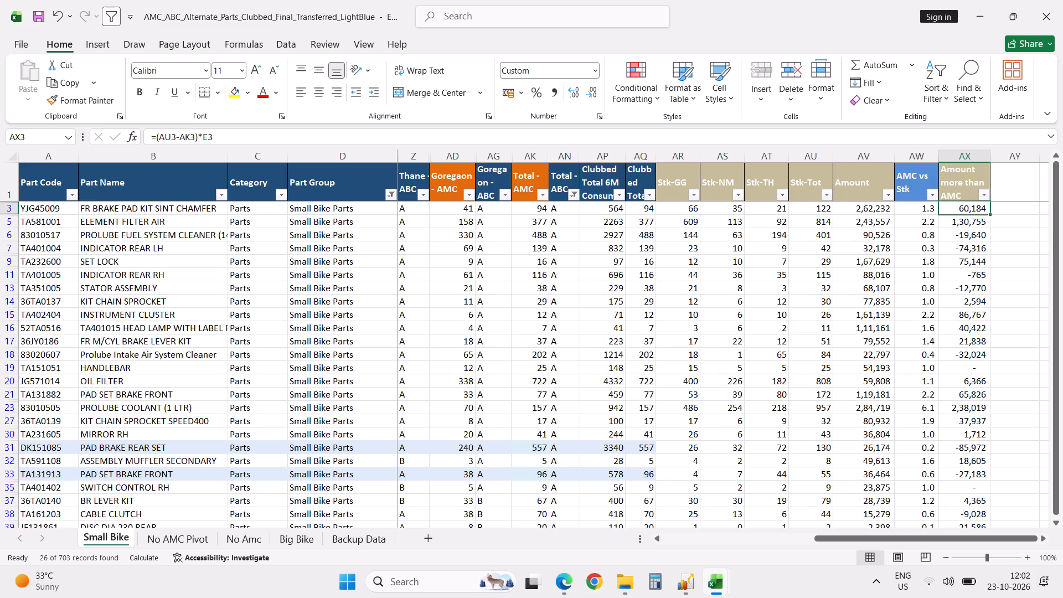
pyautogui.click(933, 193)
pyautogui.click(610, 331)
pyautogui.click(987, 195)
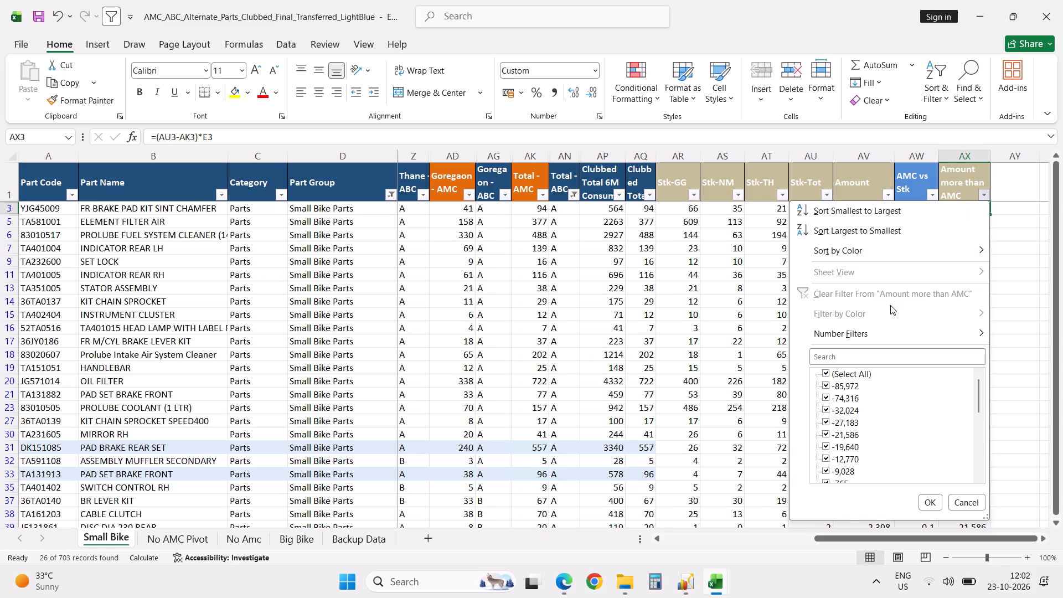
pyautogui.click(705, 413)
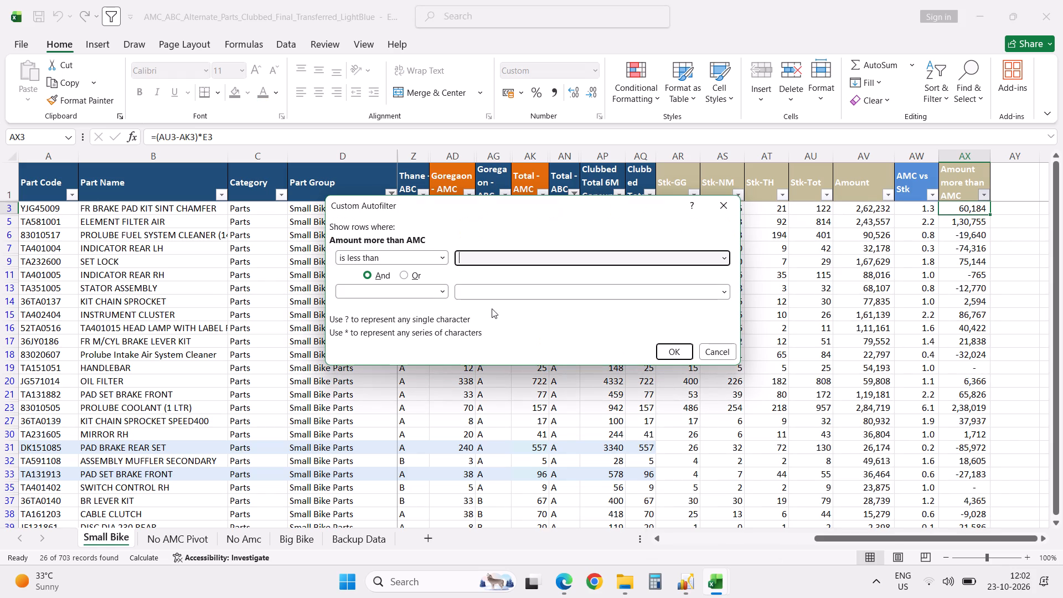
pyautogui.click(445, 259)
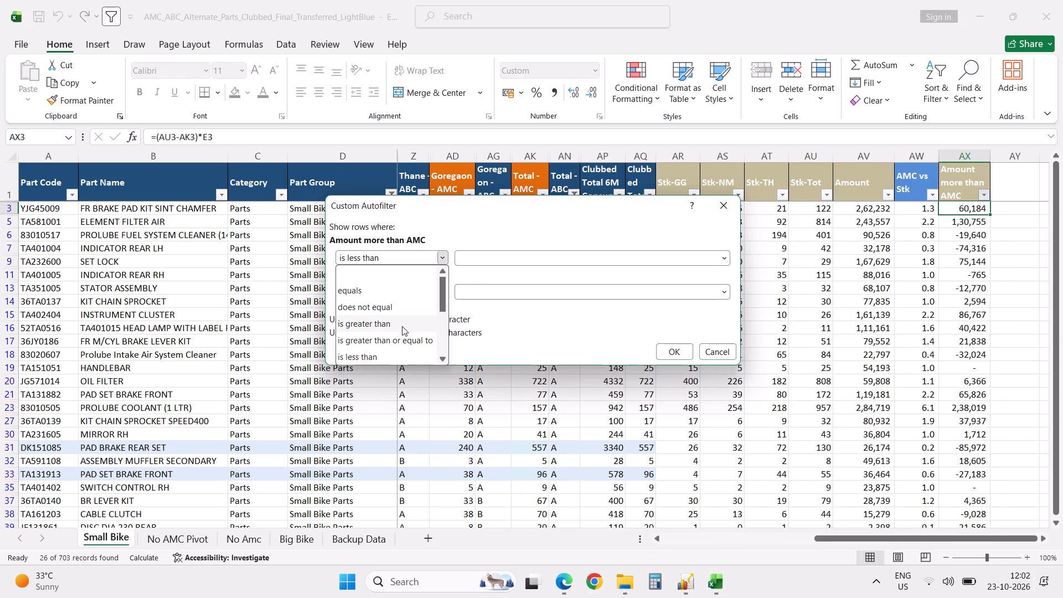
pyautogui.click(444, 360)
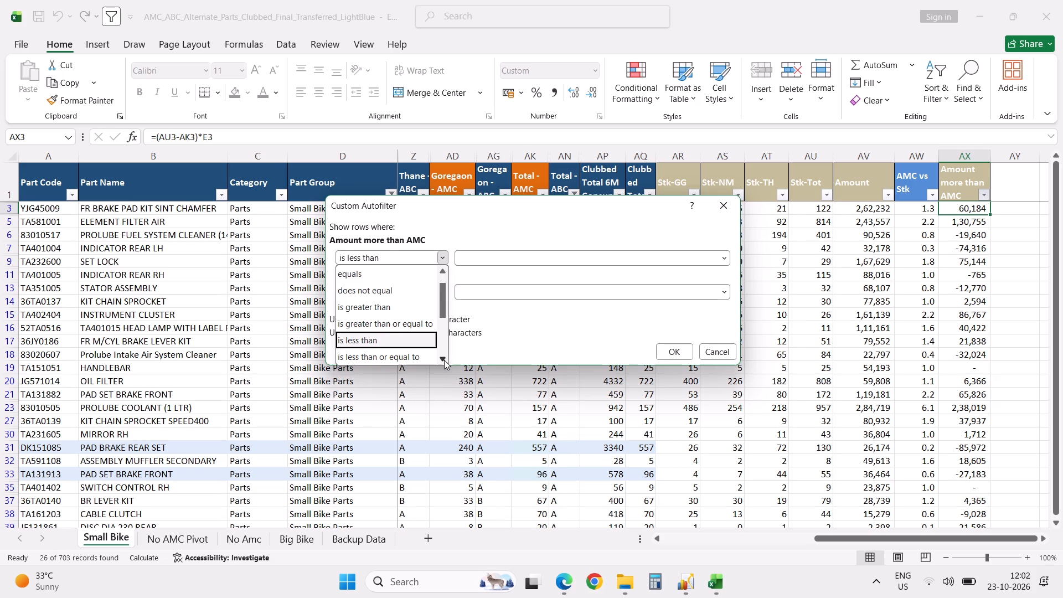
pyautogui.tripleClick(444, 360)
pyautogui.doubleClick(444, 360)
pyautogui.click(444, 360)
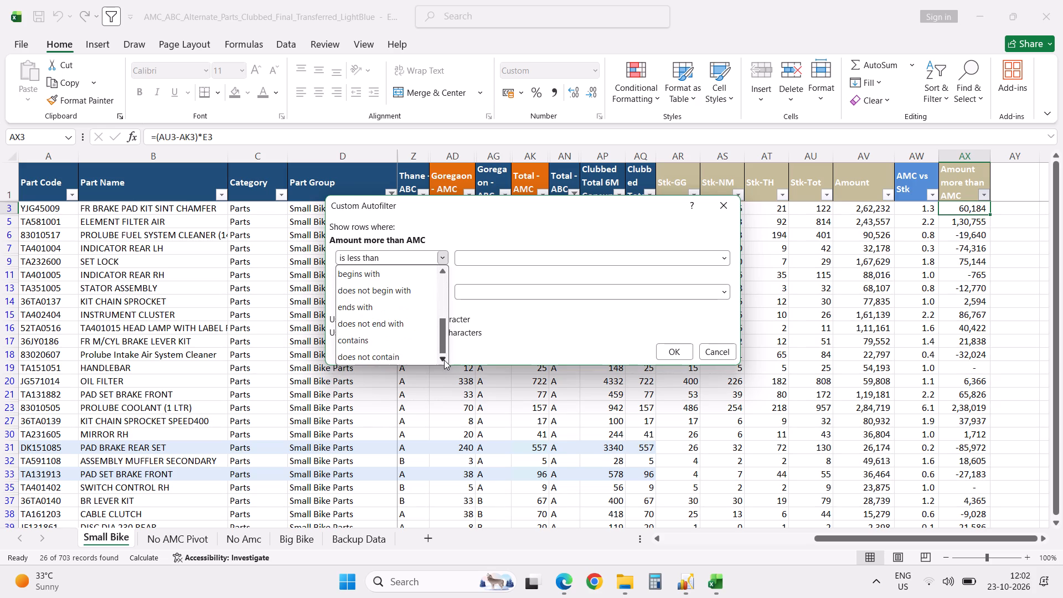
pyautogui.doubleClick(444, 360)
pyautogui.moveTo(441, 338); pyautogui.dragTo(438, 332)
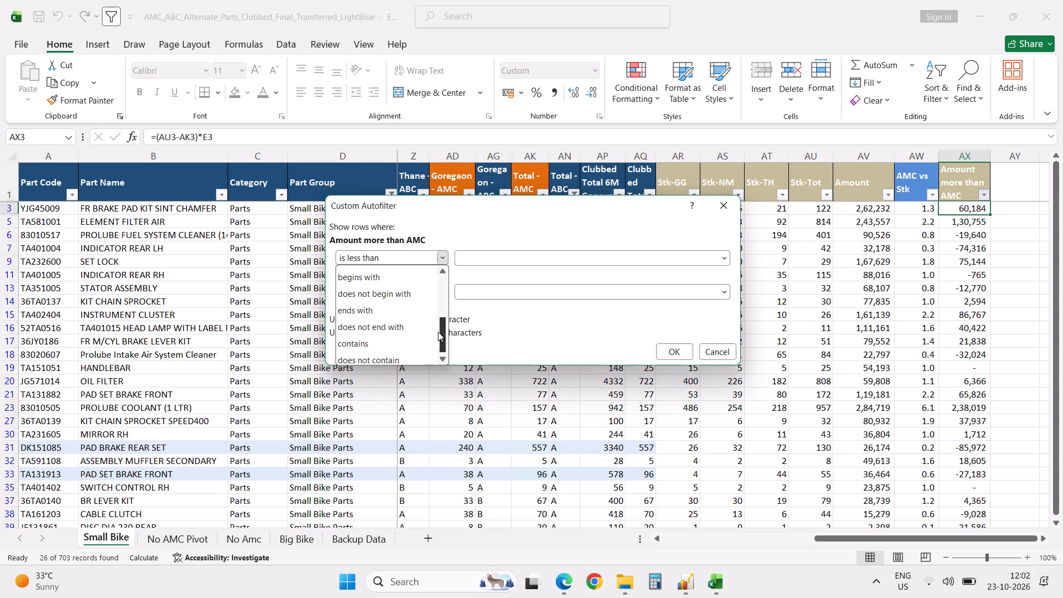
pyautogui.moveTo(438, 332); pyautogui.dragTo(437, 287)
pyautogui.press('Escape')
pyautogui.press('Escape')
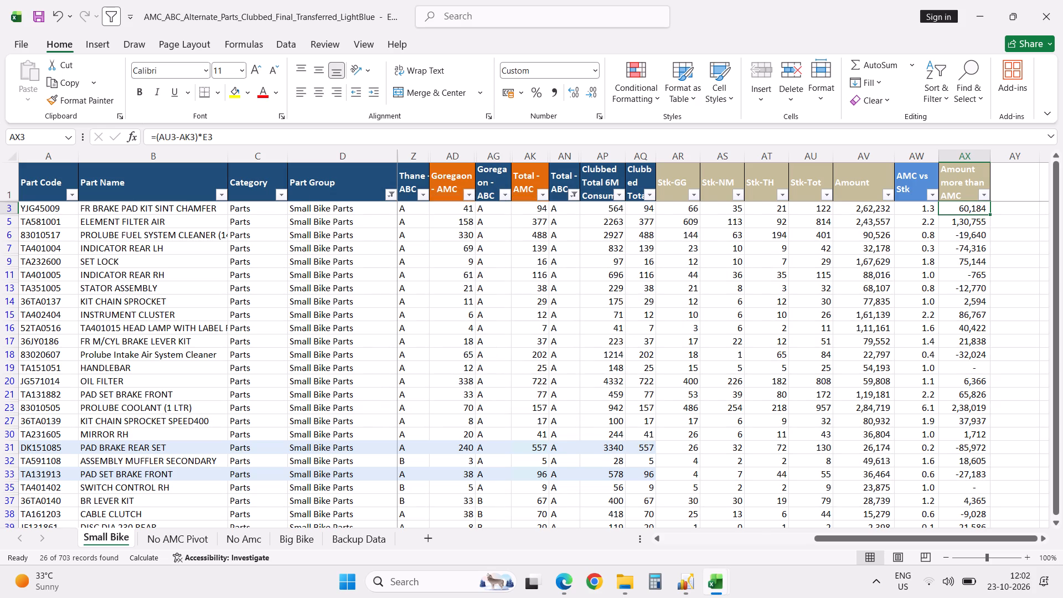
# Filter Amount more than AMC to values greater than or equal to 0 and select the class A results to check their sum.
pyautogui.click(987, 193)
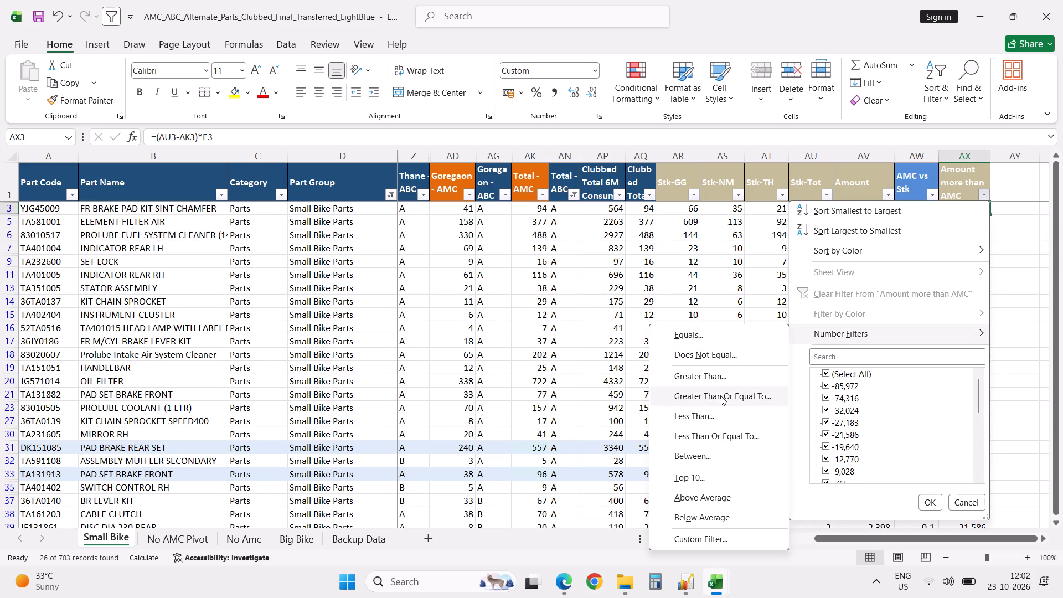
pyautogui.click(721, 396)
pyautogui.press('0')
pyautogui.press('Return')
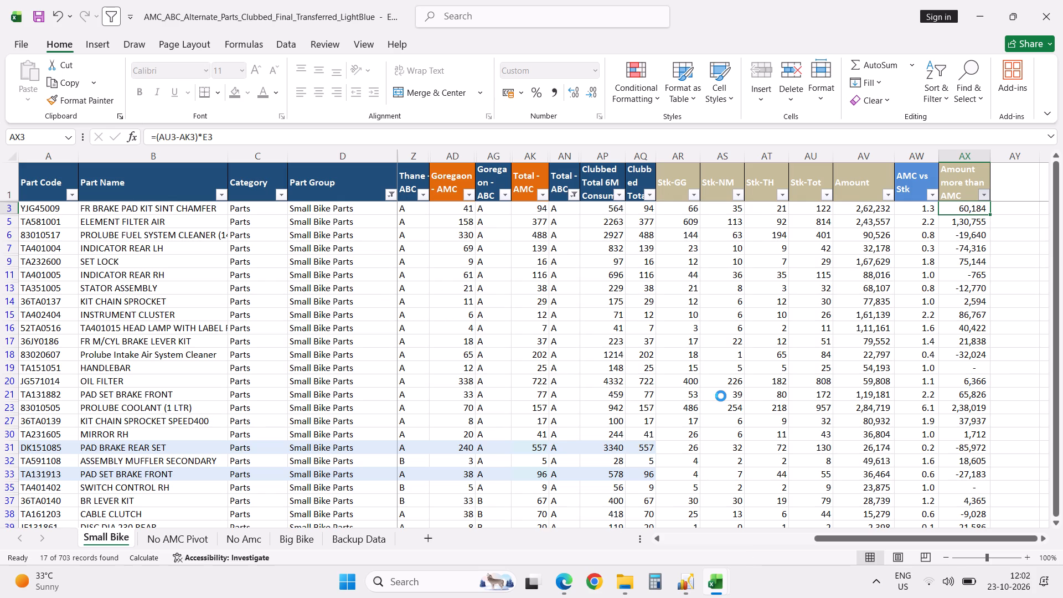
pyautogui.hotkey('ctrl', 'shift', 'Down')
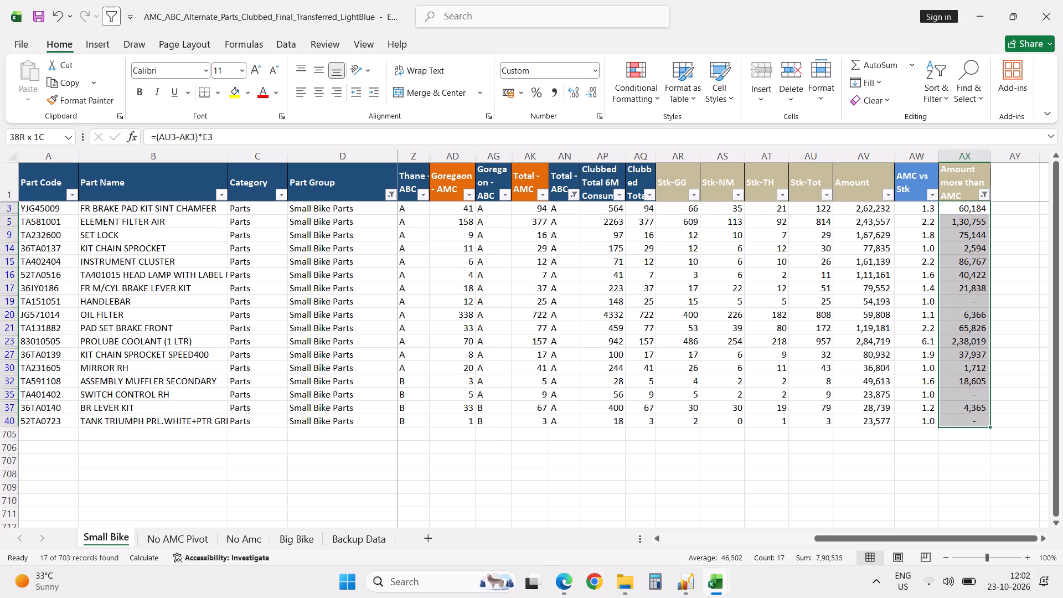
# Reset the Amount more than AMC filter to include all values.
pyautogui.click(985, 193)
pyautogui.click(866, 375)
pyautogui.click(932, 498)
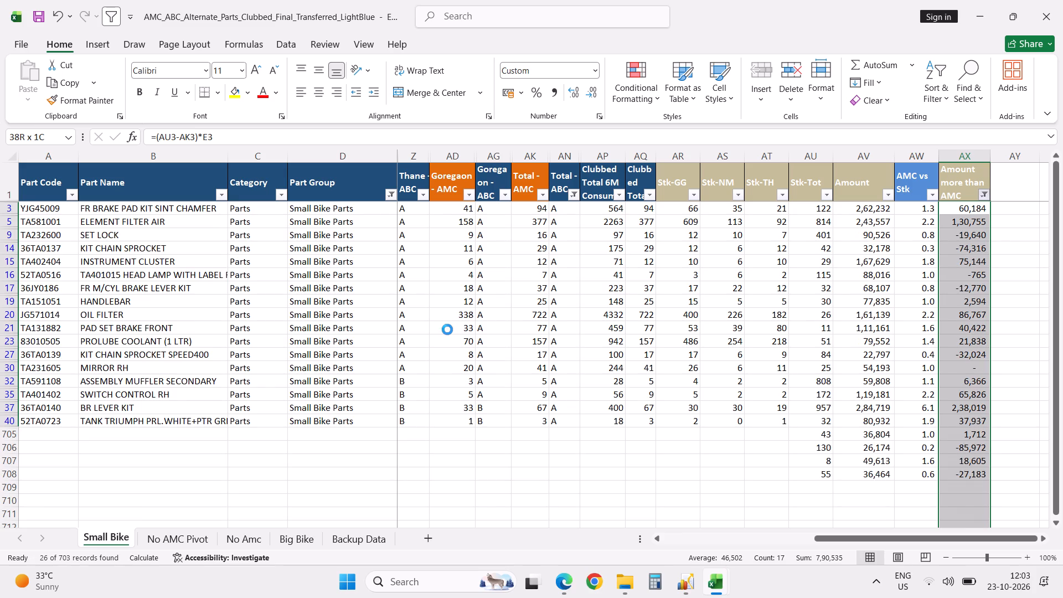
pyautogui.click(509, 293)
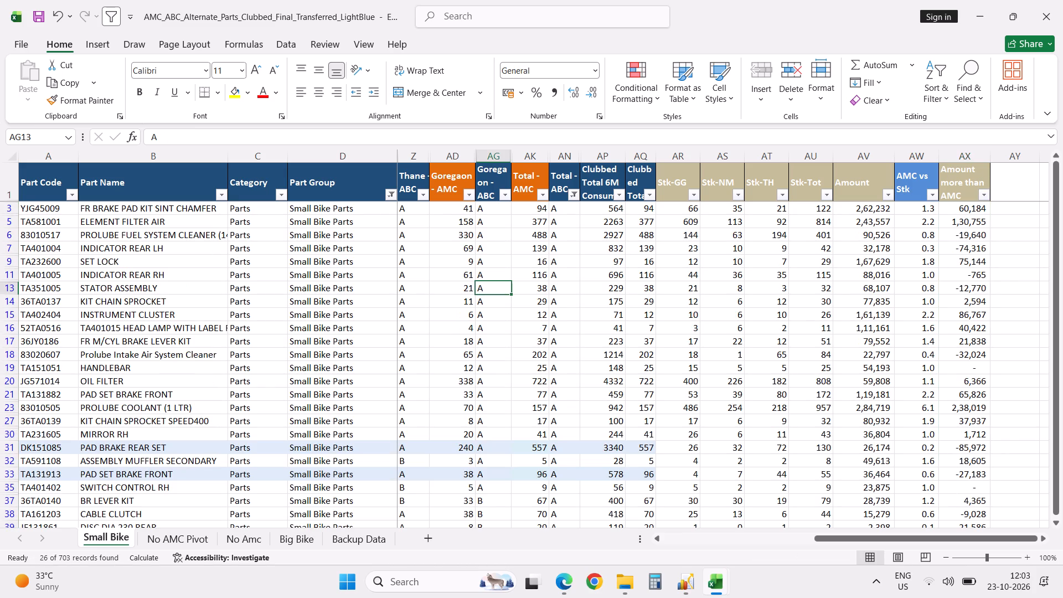
# Reset the Total - ABC filter to include classes A, B and C.
pyautogui.click(579, 198)
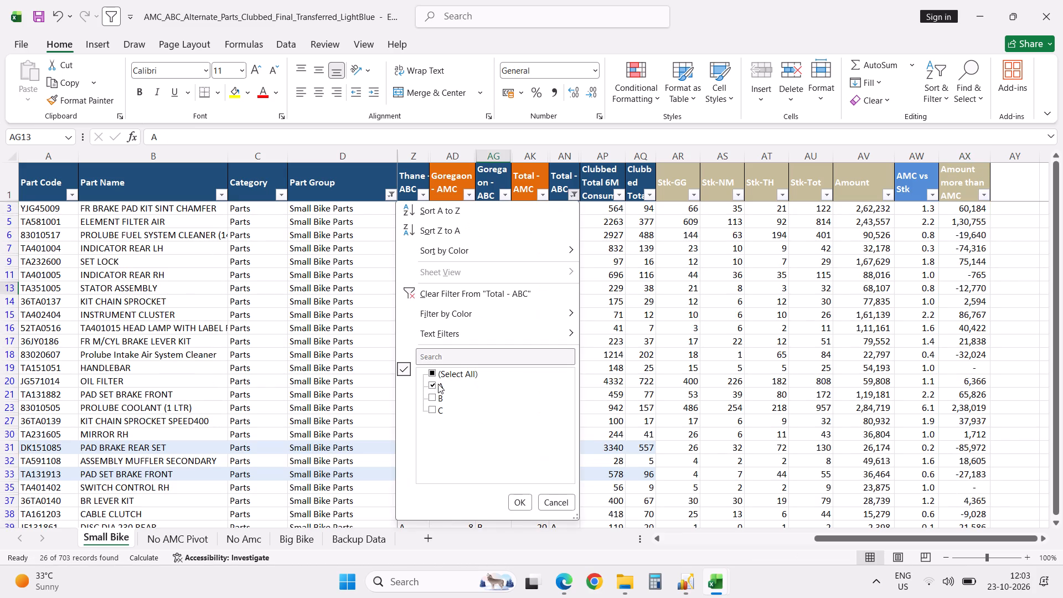
pyautogui.click(434, 375)
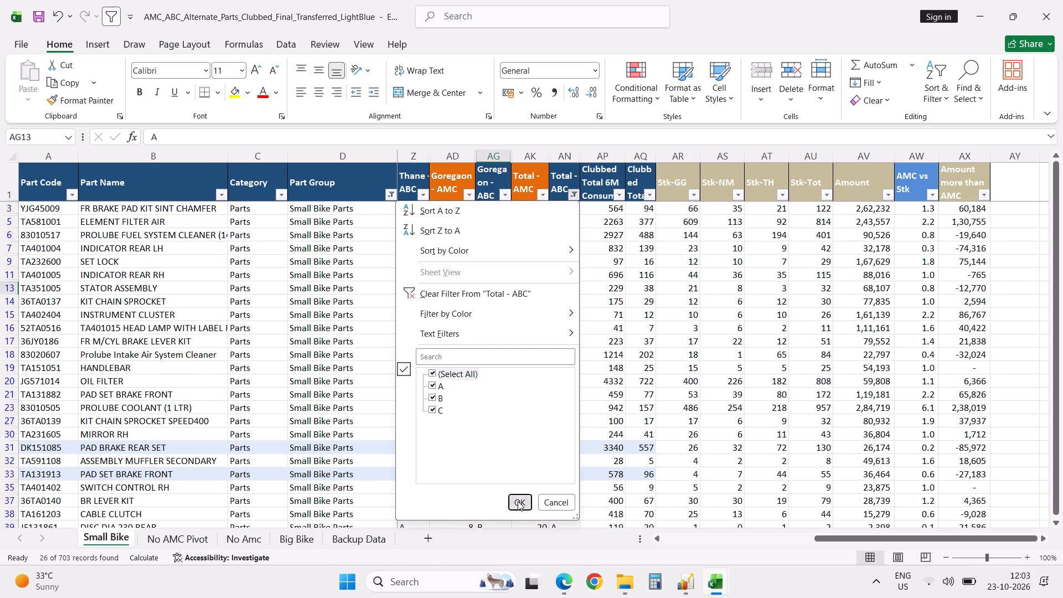
pyautogui.click(518, 501)
pyautogui.click(801, 374)
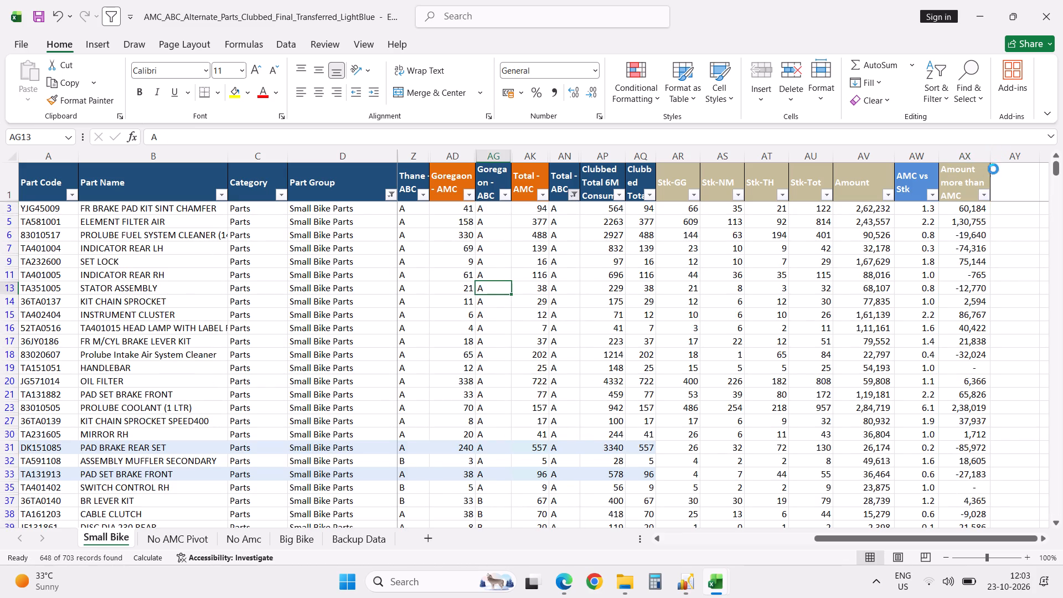
# Filter Amount more than AMC to values greater than or equal to 0 and select them across all classes to check their sum.
pyautogui.click(984, 197)
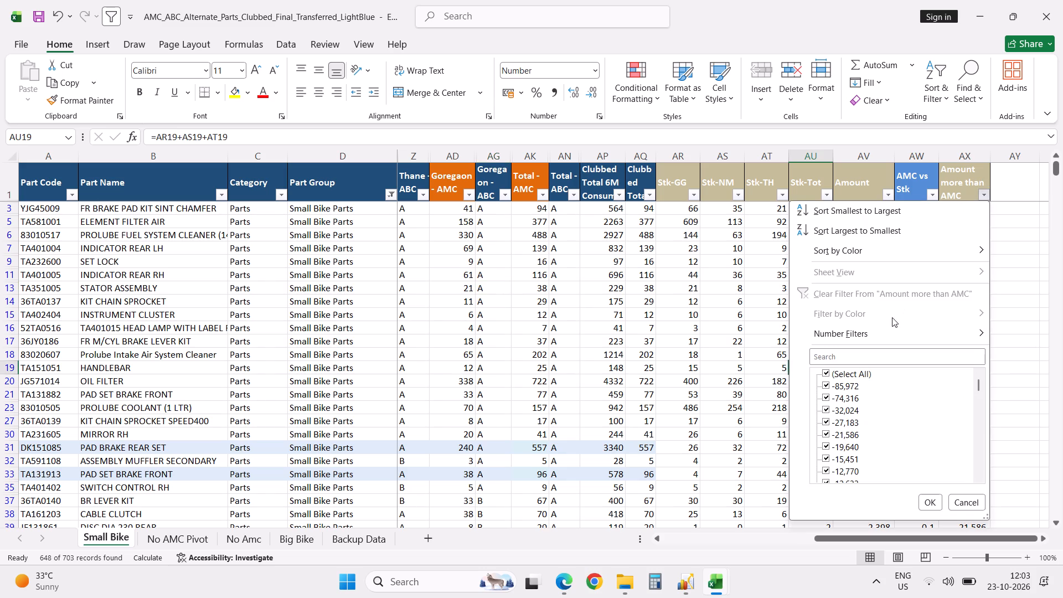
pyautogui.click(725, 393)
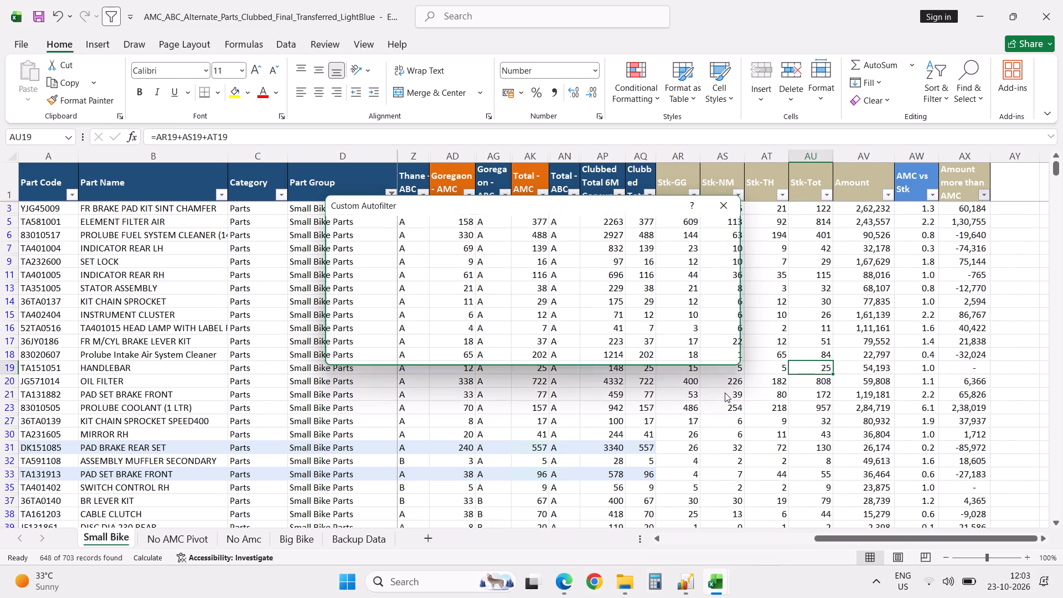
pyautogui.press('0')
pyautogui.press('Return')
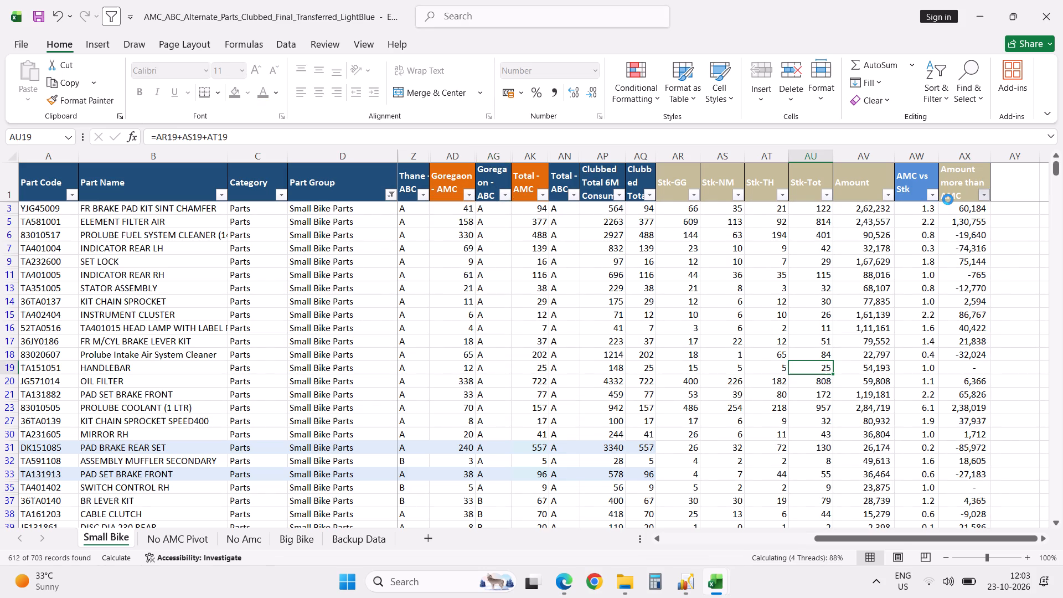
pyautogui.click(952, 194)
pyautogui.press('Down')
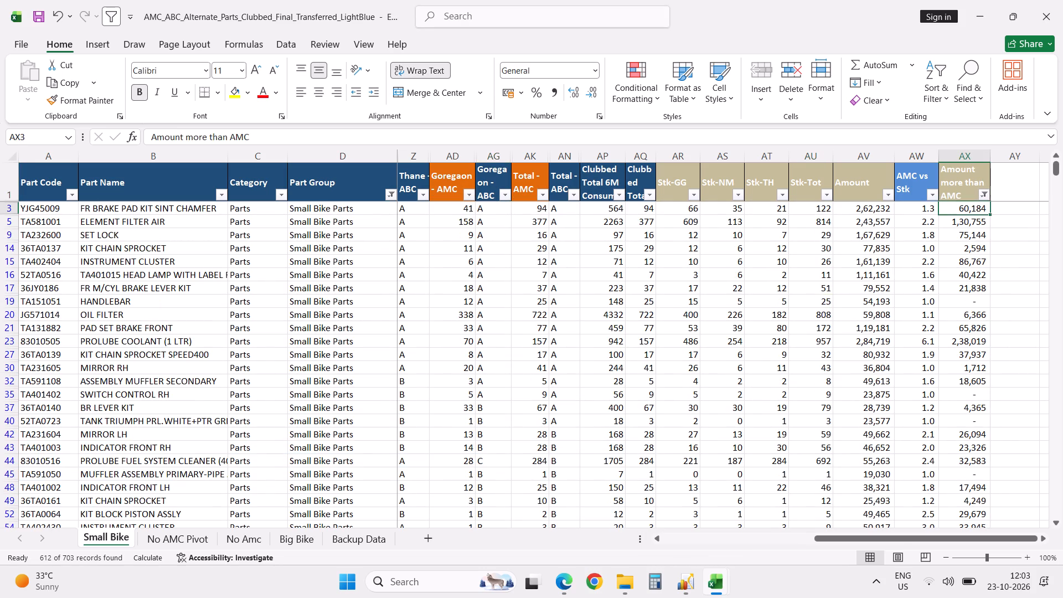
pyautogui.press('Down')
pyautogui.hotkey('shift', 'Up')
pyautogui.press('Up')
pyautogui.press('Up')
pyautogui.press('Down')
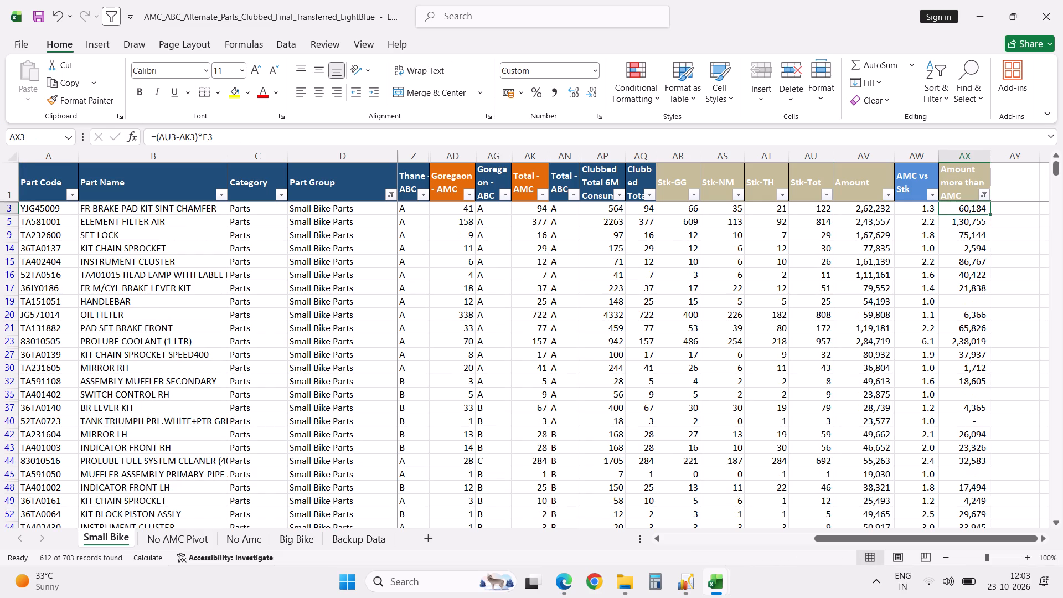
pyautogui.hotkey('ctrl', 'shift', 'Down')
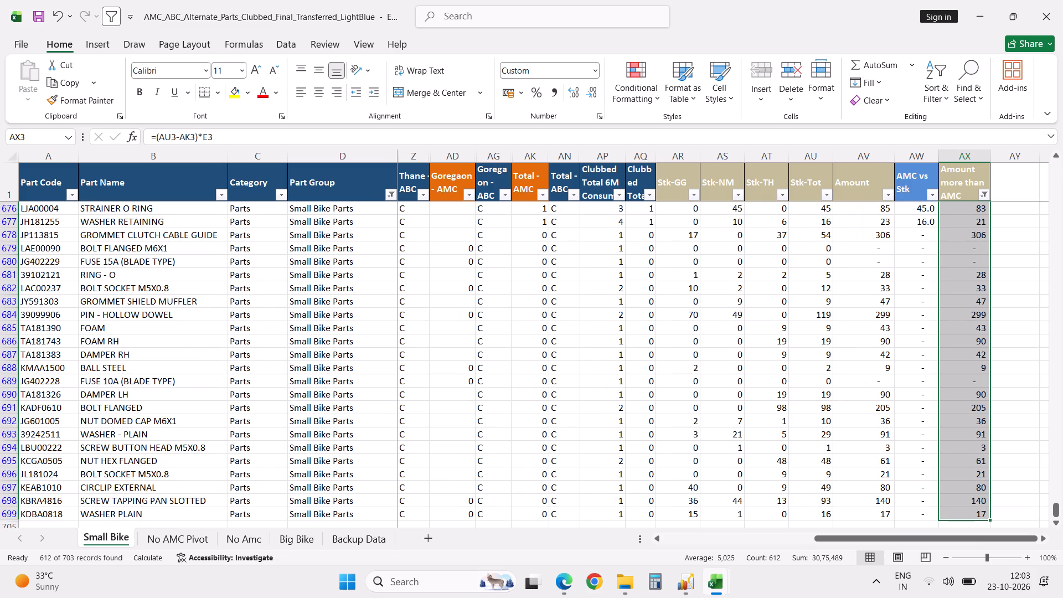
# Reset the Amount more than AMC filter to include all values for the Small Bike Parts.
pyautogui.press('Up')
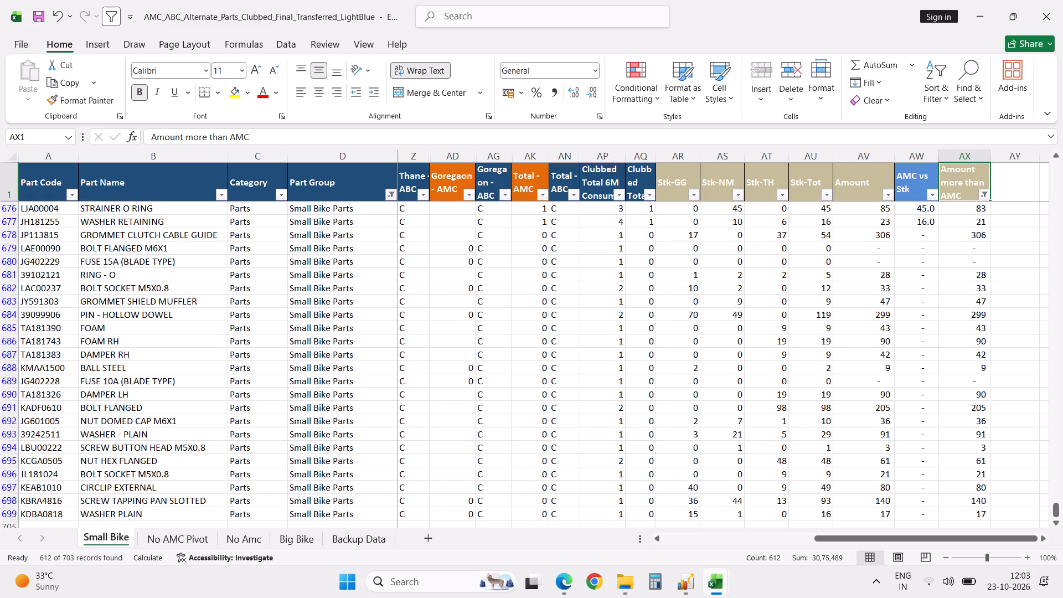
pyautogui.click(986, 194)
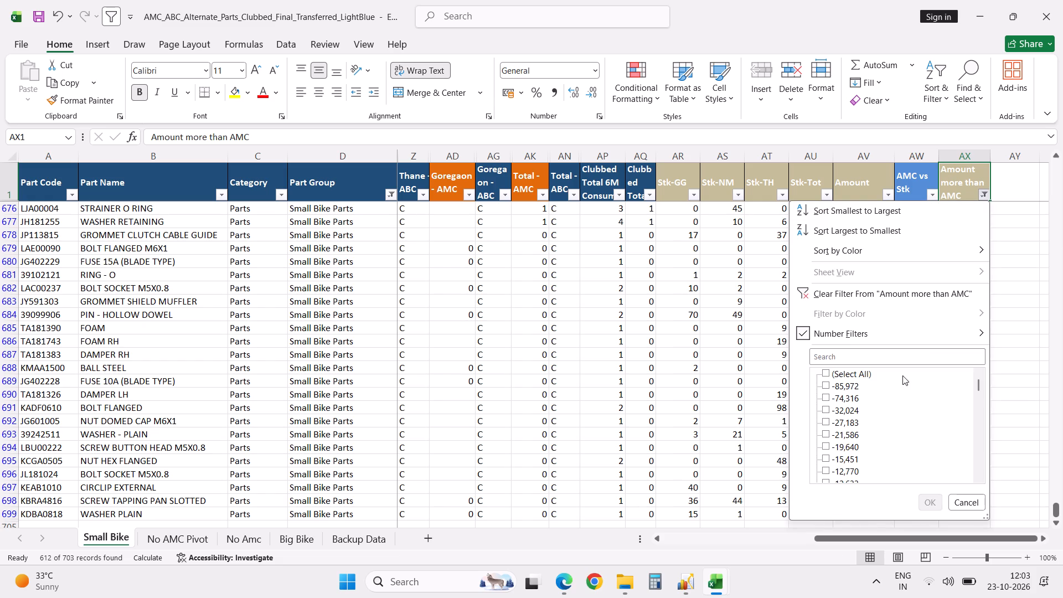
pyautogui.click(862, 373)
pyautogui.click(929, 498)
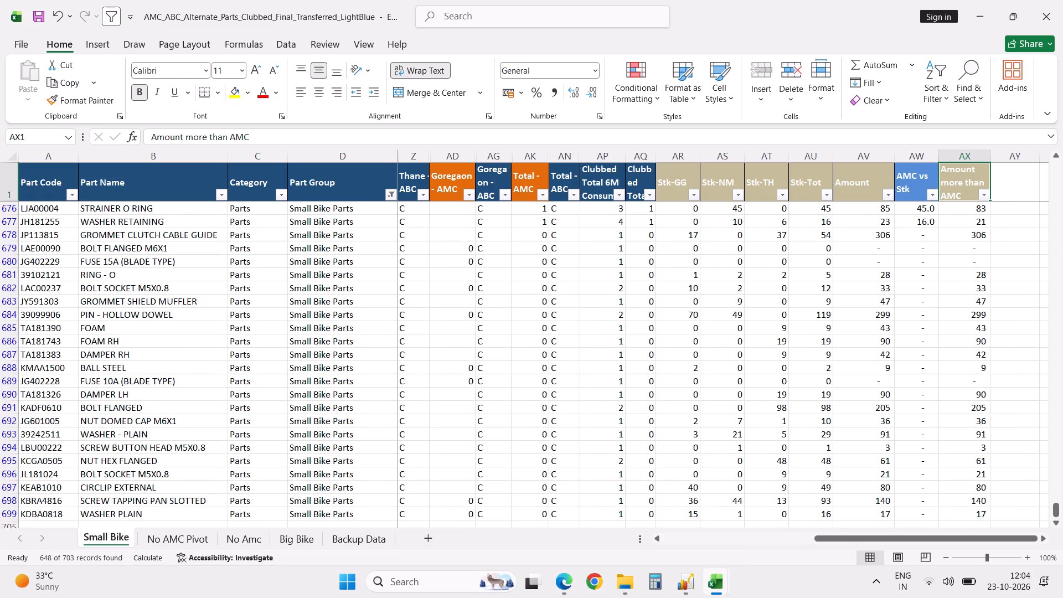
# Sort the Small Bike Parts by Amount more than AMC from smallest to largest.
pyautogui.click(984, 194)
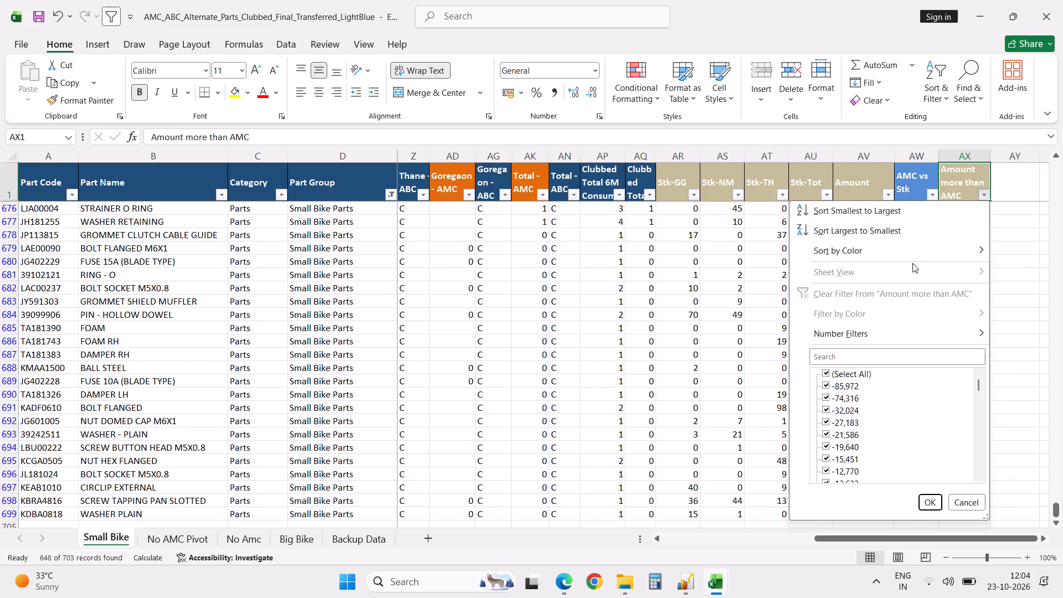
pyautogui.click(900, 208)
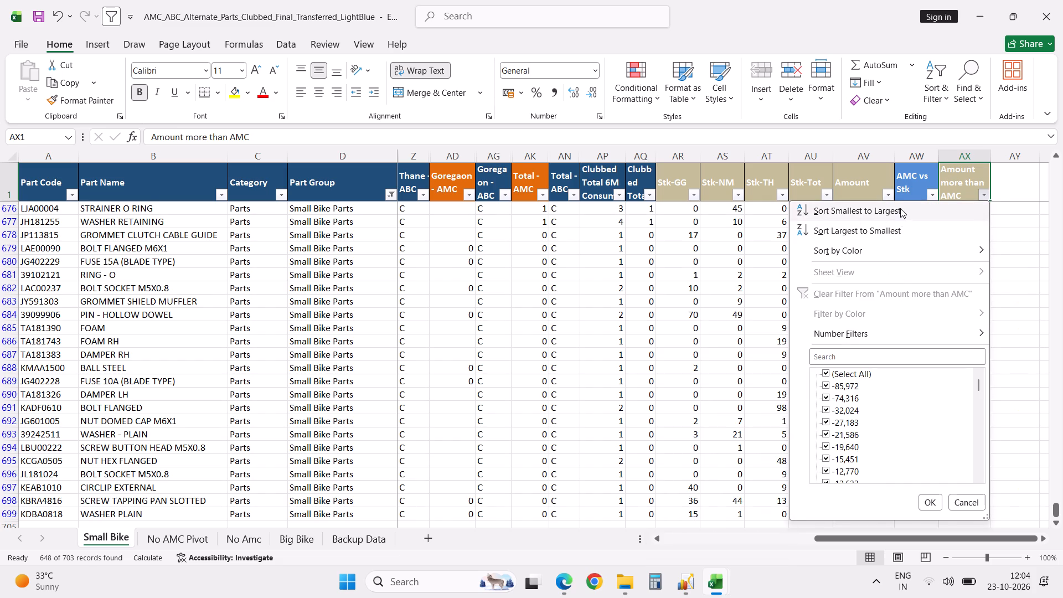
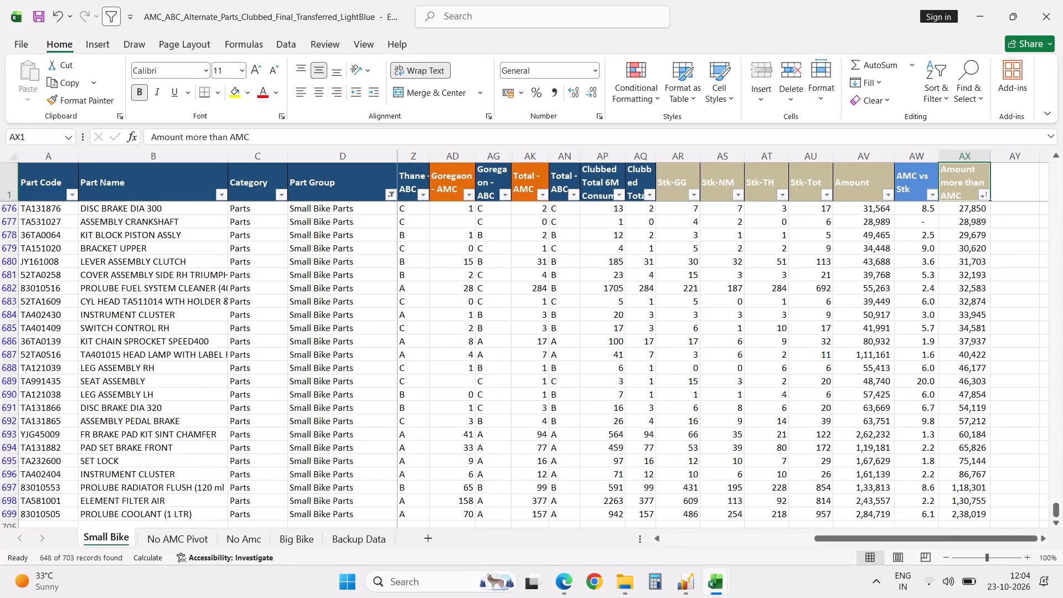
# Filter Amount more than AMC to values greater than or equal to 0 for the Small Bike Parts.
pyautogui.click(985, 196)
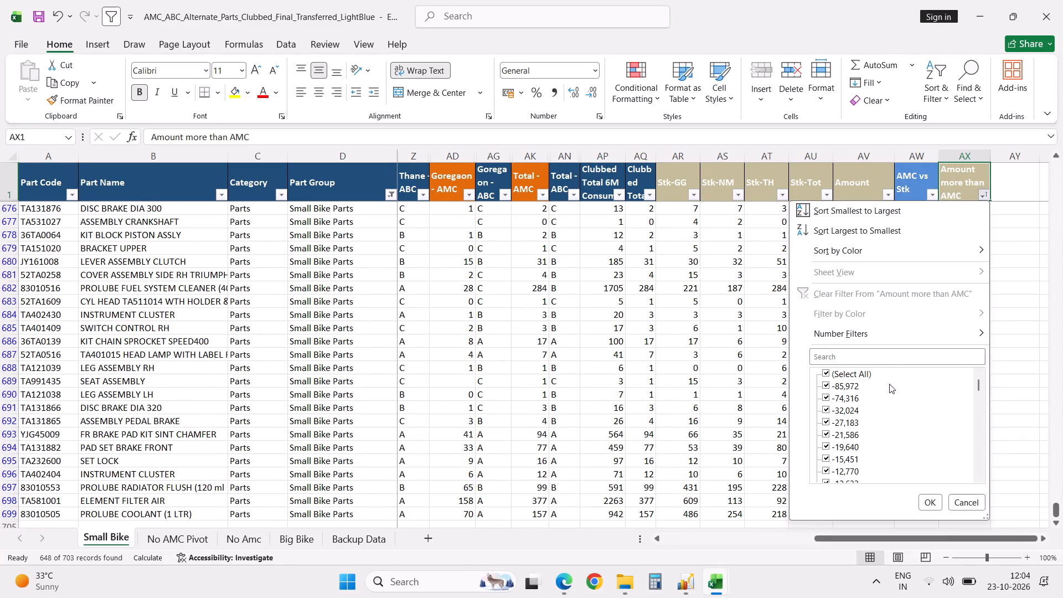
pyautogui.click(720, 396)
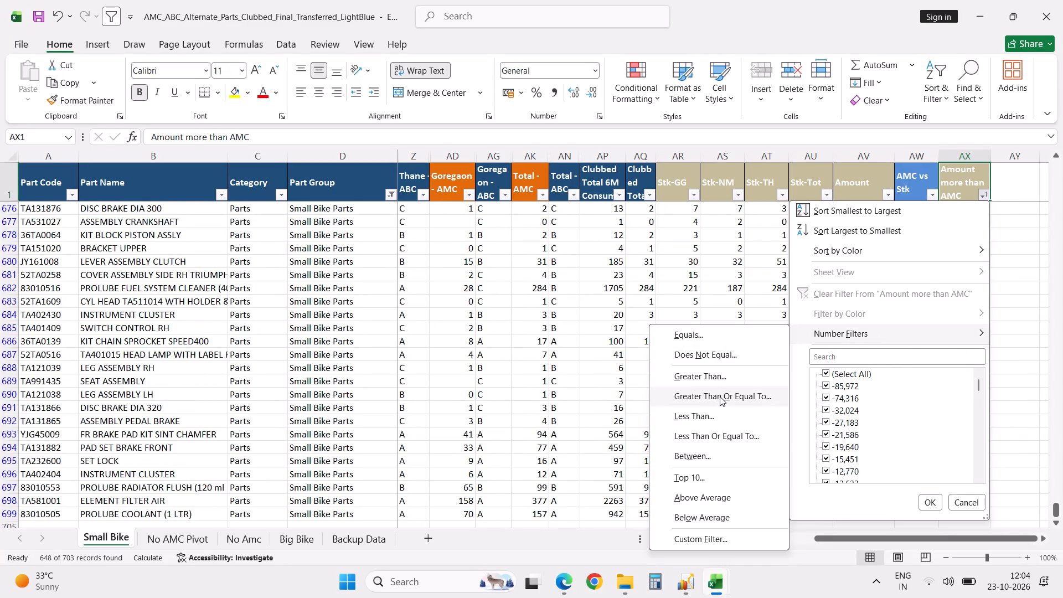
pyautogui.press('0')
pyautogui.press('Return')
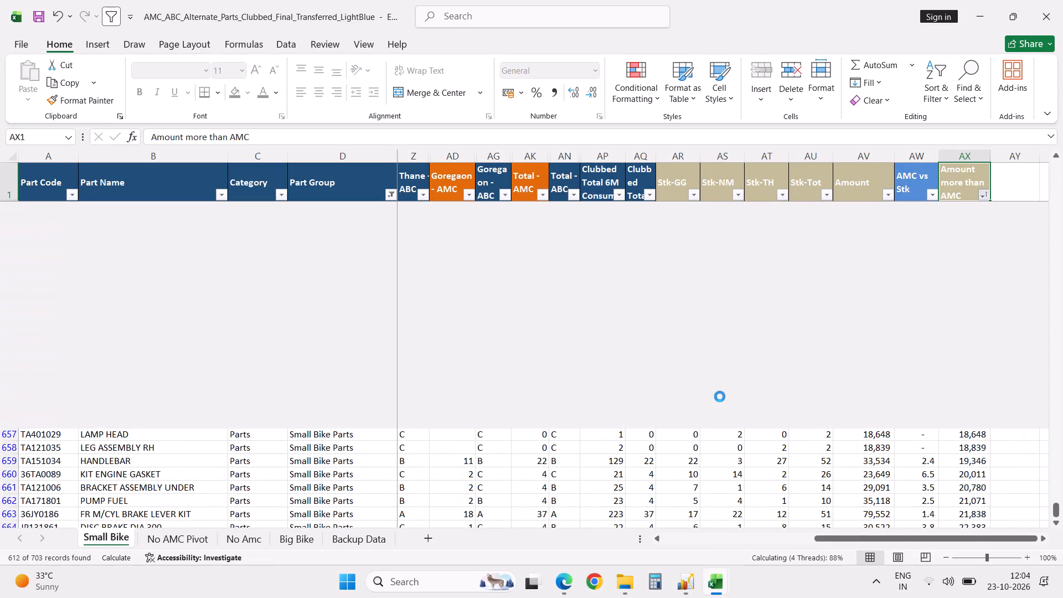
pyautogui.press('Down')
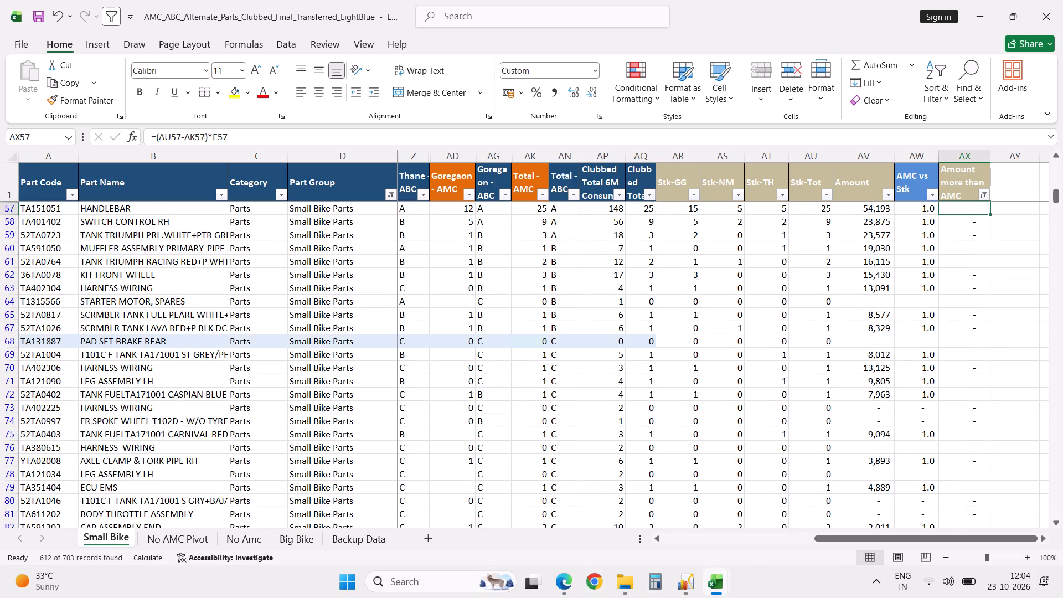
pyautogui.press('Up')
pyautogui.press('Down')
pyautogui.press('Down')
pyautogui.press('Up')
pyautogui.press('Up')
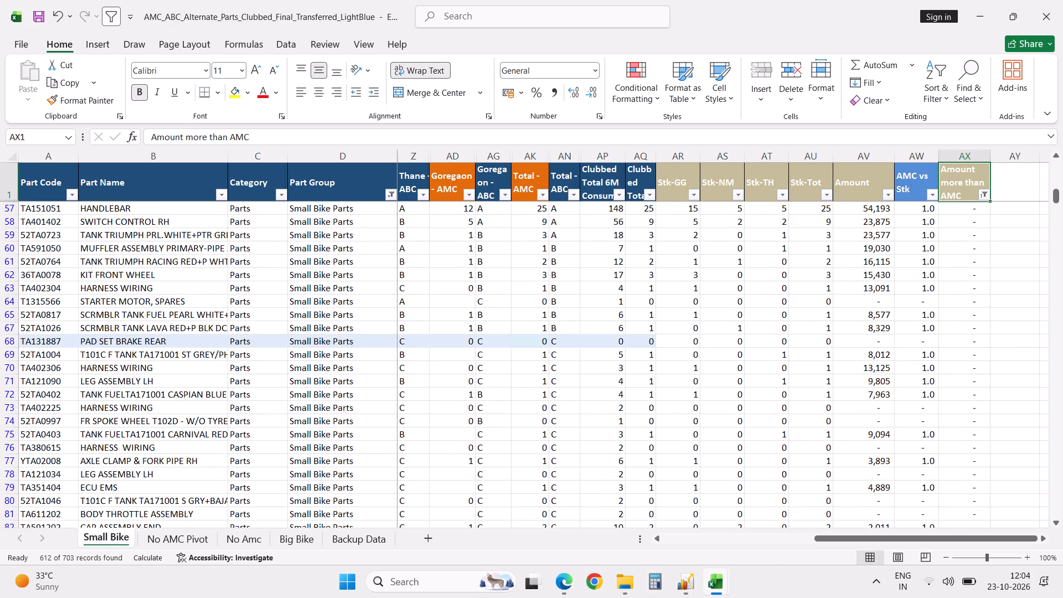
# Sort the filtered Small Bike Parts by Amount more than AMC from largest to smallest.
pyautogui.click(987, 193)
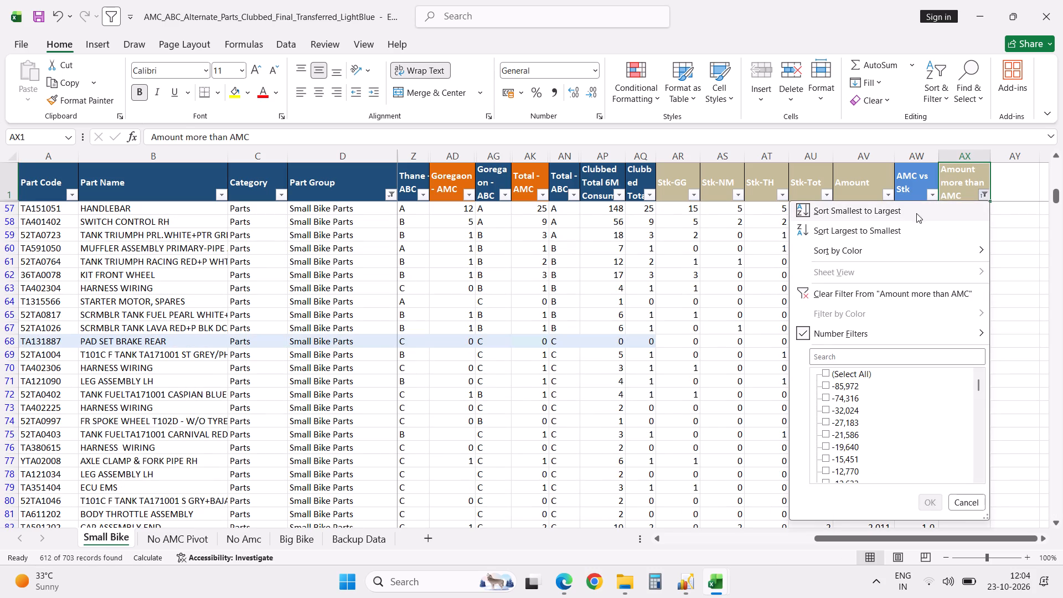
pyautogui.click(911, 230)
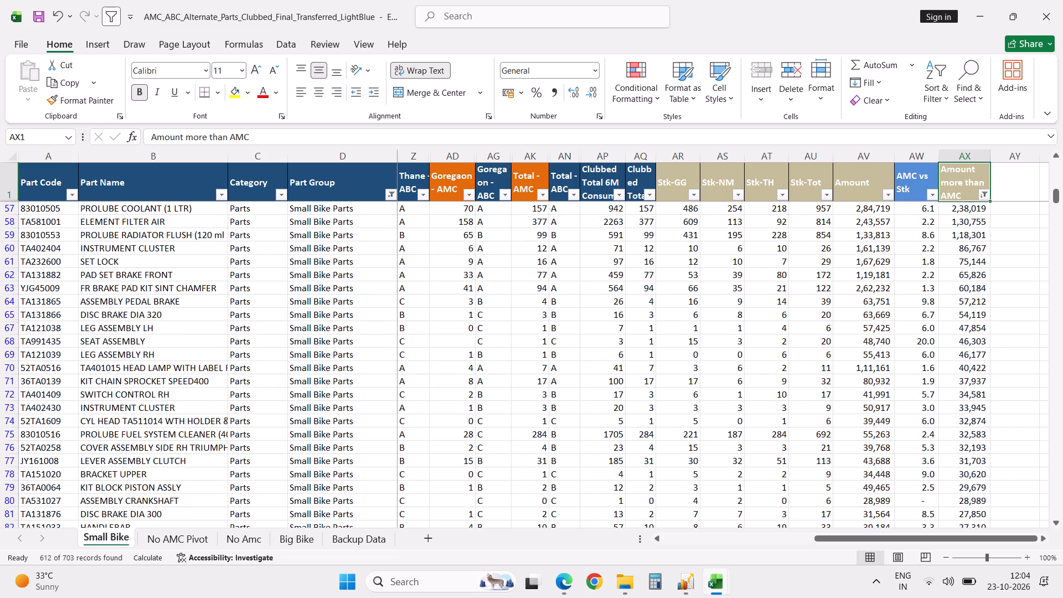
# Select the 20 largest Amount more than AMC values, from PROLUBE COOLANT down to LEVER ASSEMBLY CLUTCH, to check their sum.
pyautogui.press('Down')
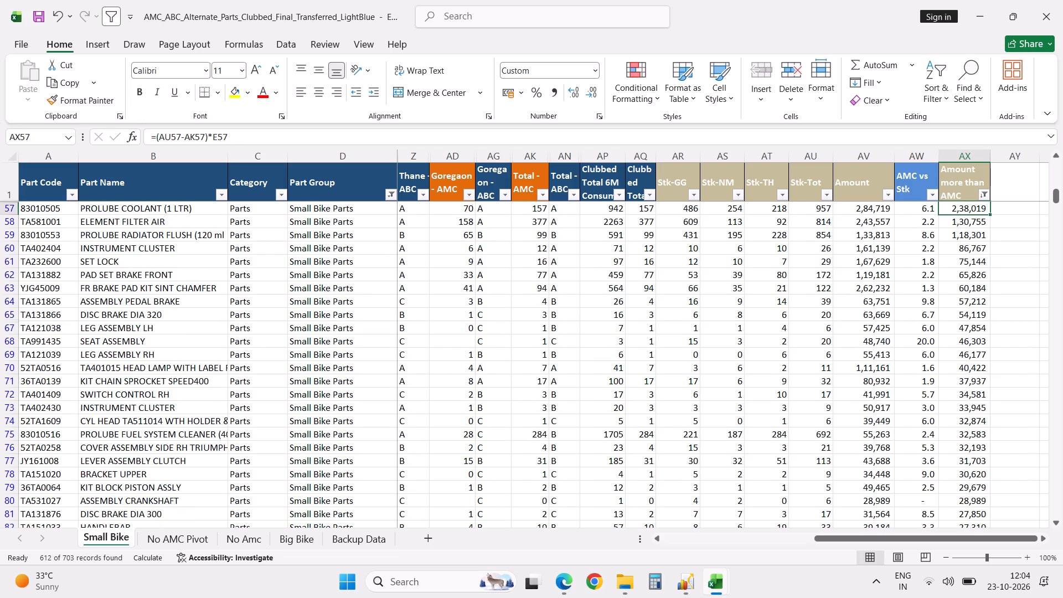
pyautogui.press('Up')
pyautogui.press('Down')
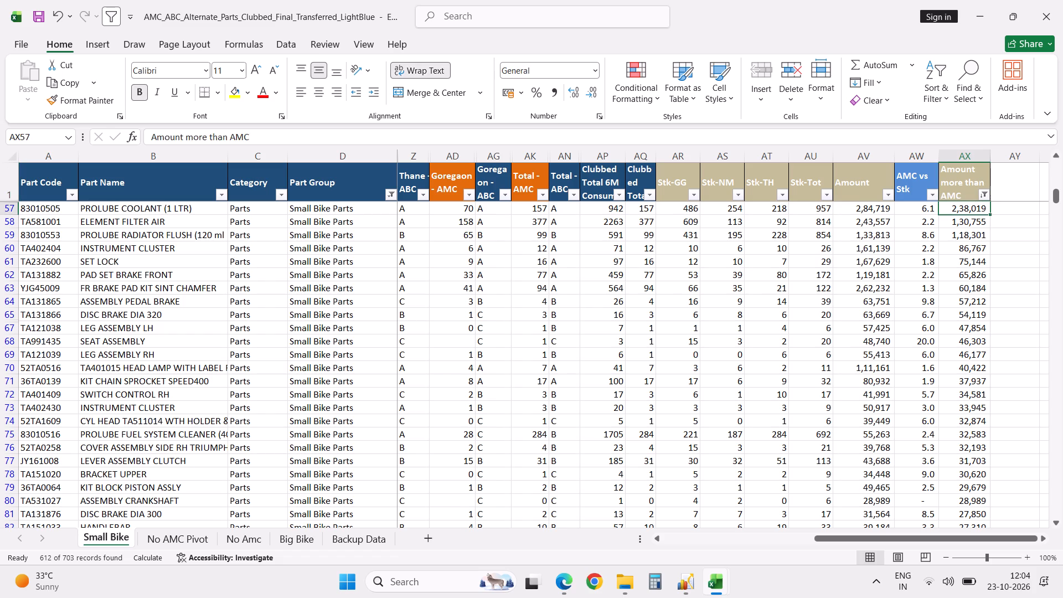
pyautogui.hotkey('shift', 'Down')
pyautogui.hotkey('shift', 'Down')
pyautogui.hotkey('shift', 'Down')
pyautogui.hotkey('shift', 'Down')
pyautogui.hotkey('shift', 'Down')
pyautogui.hotkey('shift', 'Down')
pyautogui.hotkey('shift', 'Down')
pyautogui.hotkey('shift', 'Down')
pyautogui.hotkey('shift', 'Down')
pyautogui.hotkey('shift', 'Down')
pyautogui.hotkey('shift', 'Down')
pyautogui.hotkey('shift', 'Down')
pyautogui.hotkey('shift', 'Down')
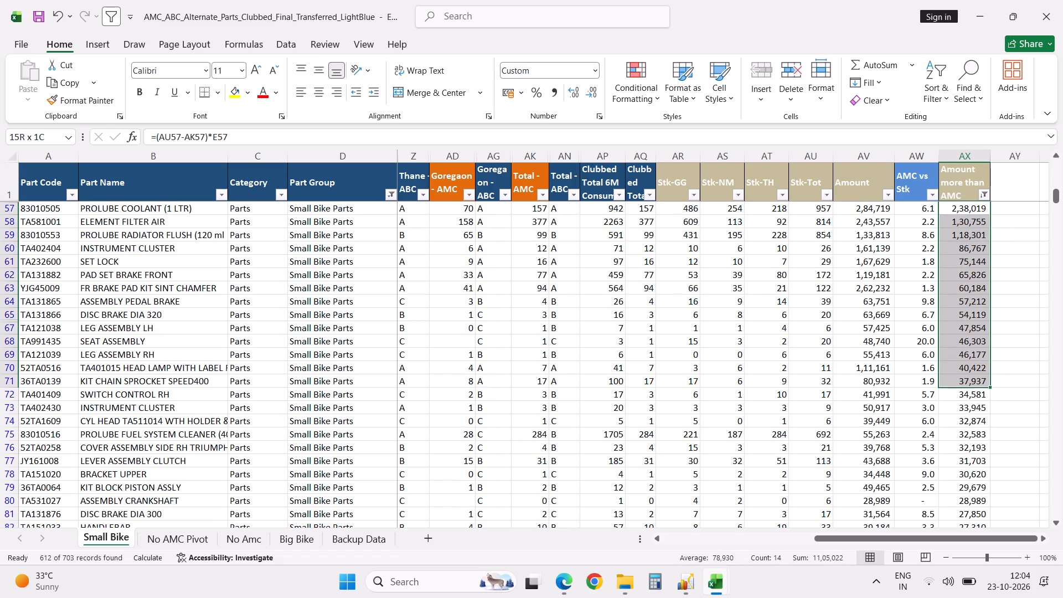
pyautogui.hotkey('shift', 'Down')
pyautogui.hotkey('shift', 'Down')
pyautogui.hotkey('shift', 'Down')
pyautogui.hotkey('shift', 'Down')
pyautogui.hotkey('shift', 'Down')
pyautogui.hotkey('shift', 'Down')
pyautogui.hotkey('shift', 'Down')
pyautogui.hotkey('shift', 'Up')
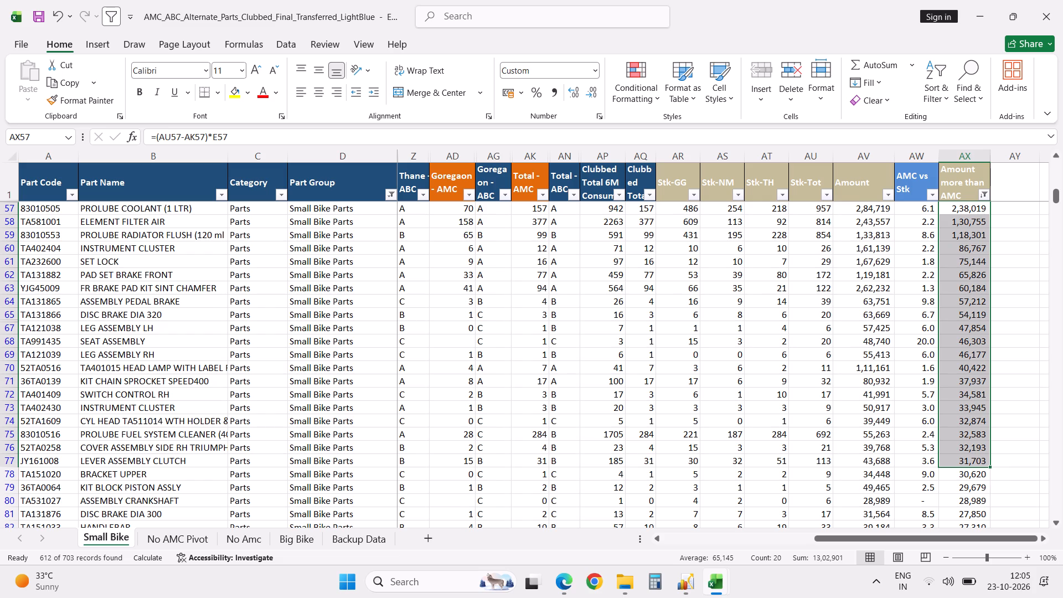
# View the No Amc sheet and the No AMC Pivot sheet to examine the net stock value by branch.
pyautogui.click(242, 541)
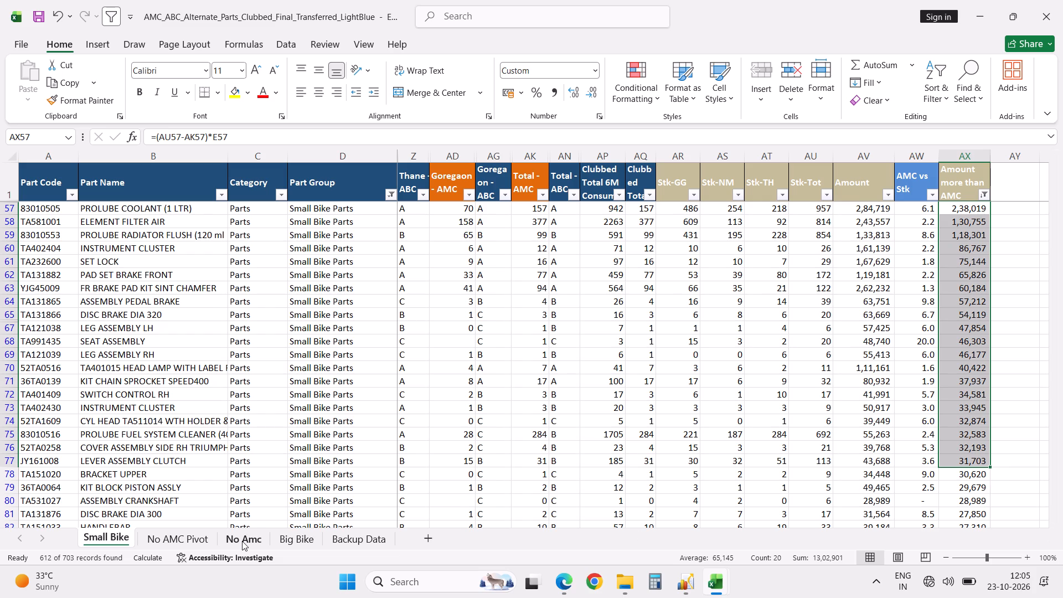
pyautogui.click(242, 541)
pyautogui.click(242, 541)
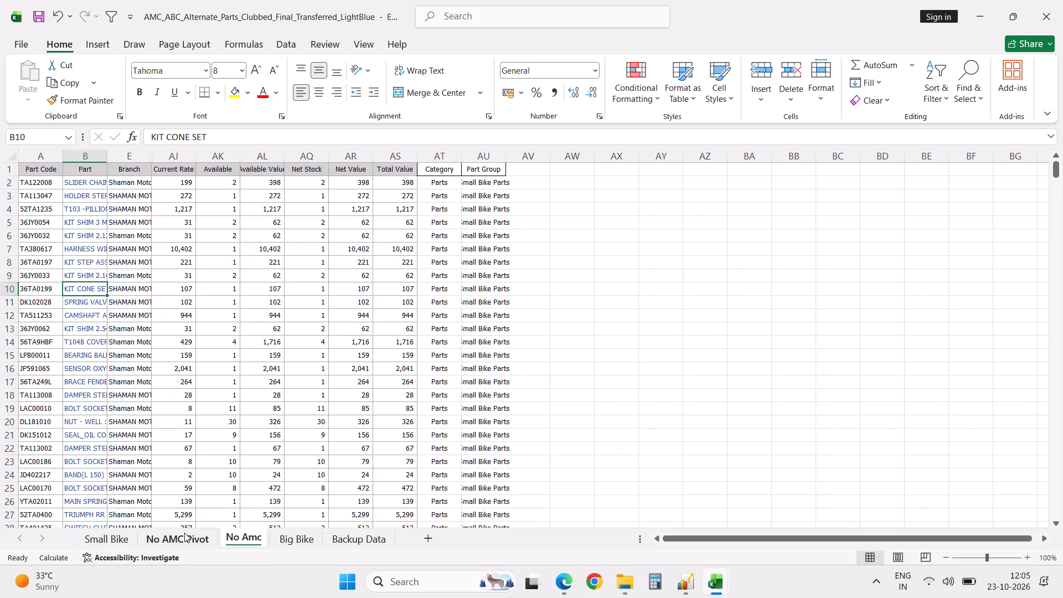
pyautogui.click(184, 535)
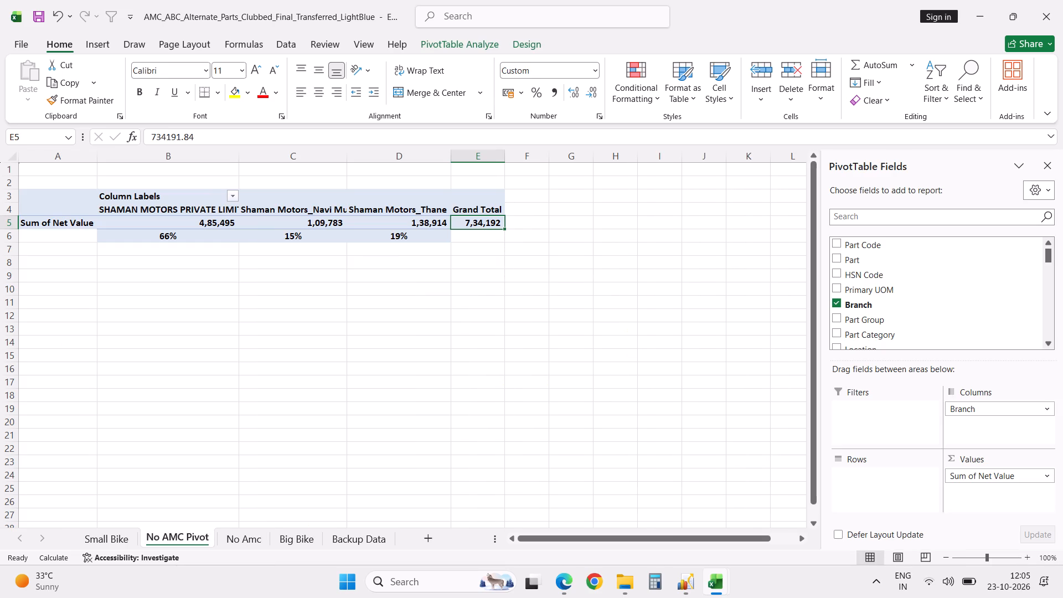
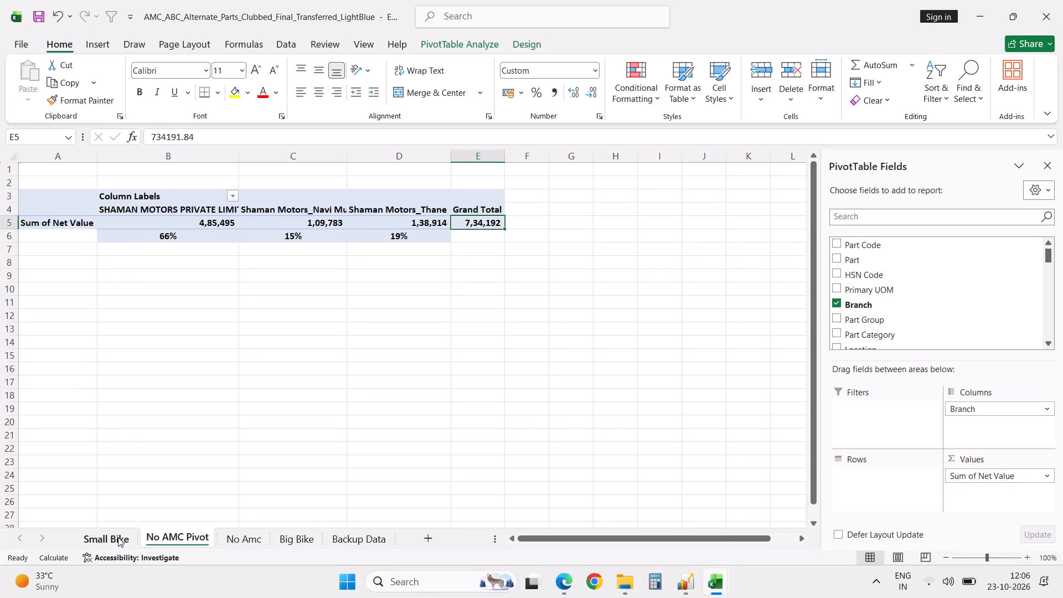
# On the Small Bike sheet, filter Amount more than AMC to values less than 0 and go to the first filtered part.
pyautogui.click(472, 416)
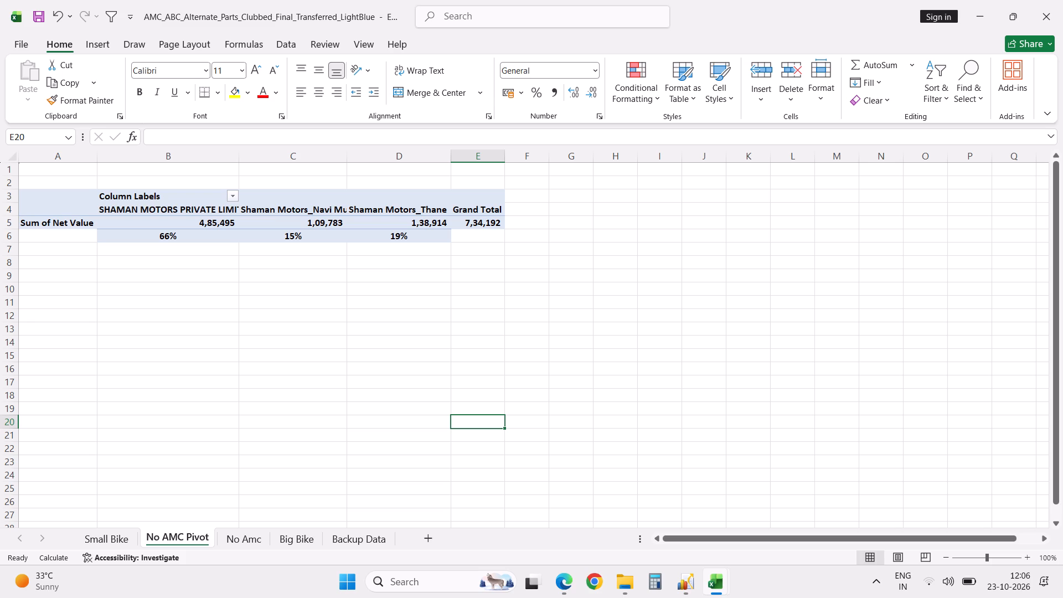
pyautogui.click(110, 538)
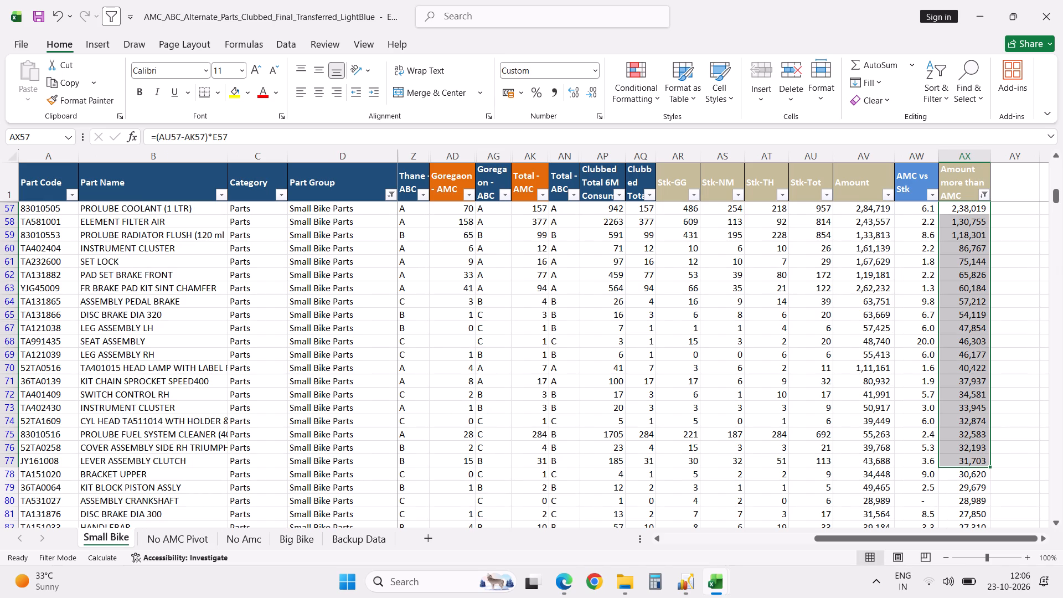
pyautogui.click(703, 256)
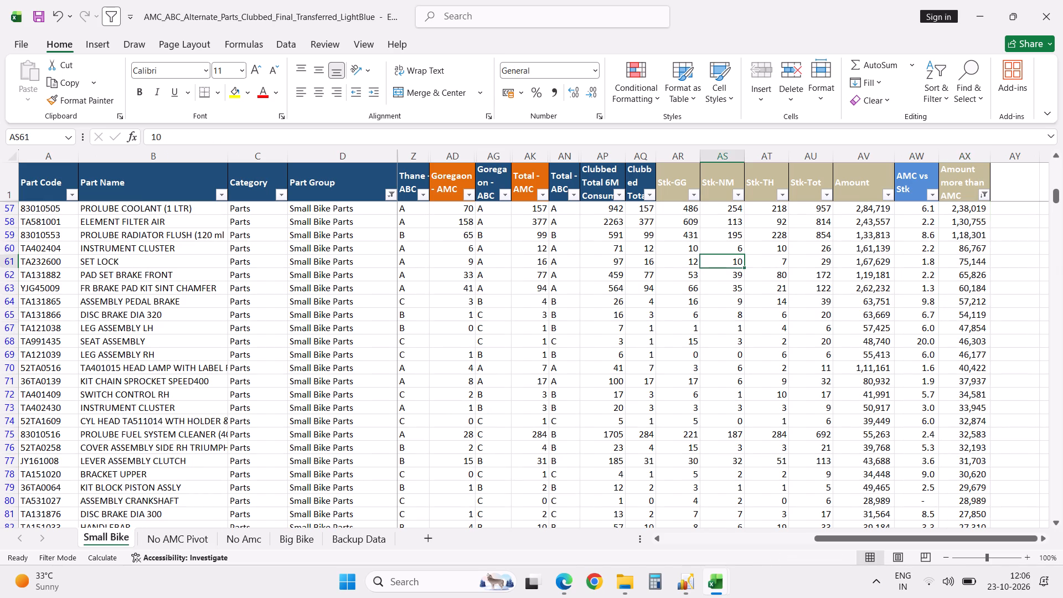
pyautogui.click(985, 194)
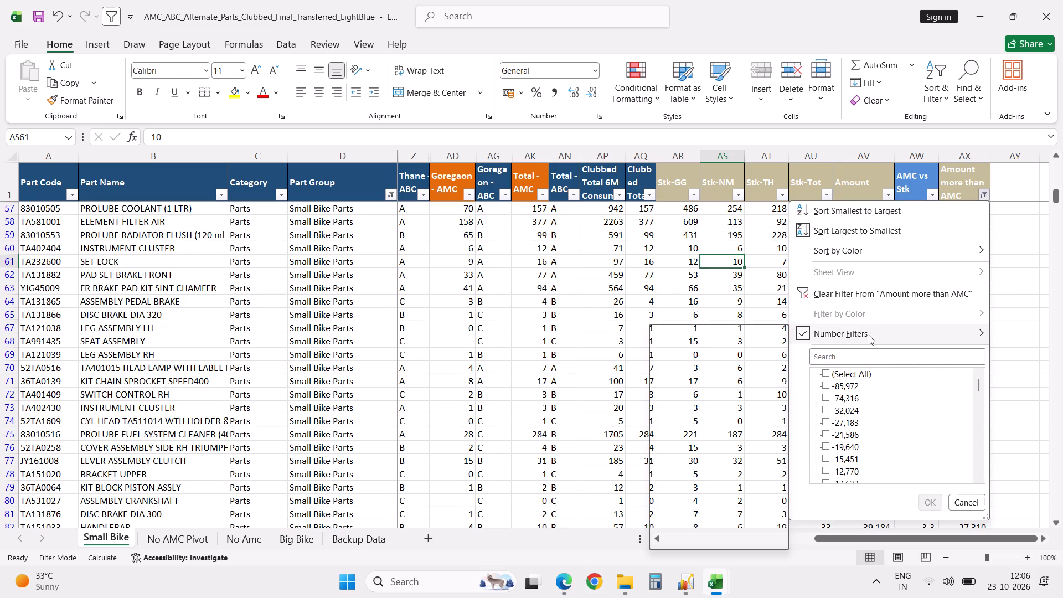
pyautogui.click(715, 415)
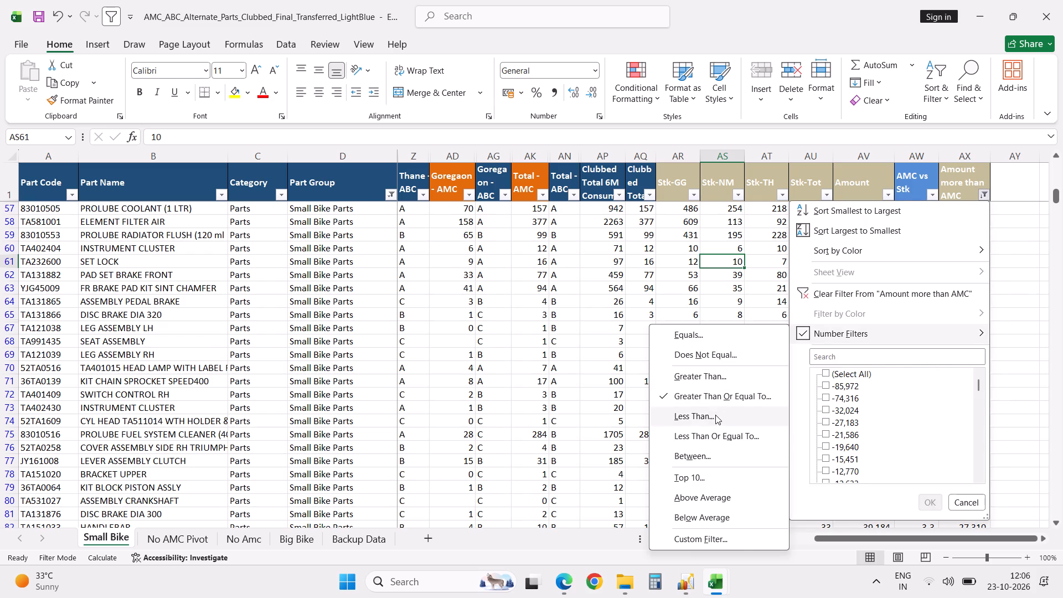
pyautogui.press('0')
pyautogui.press('Return')
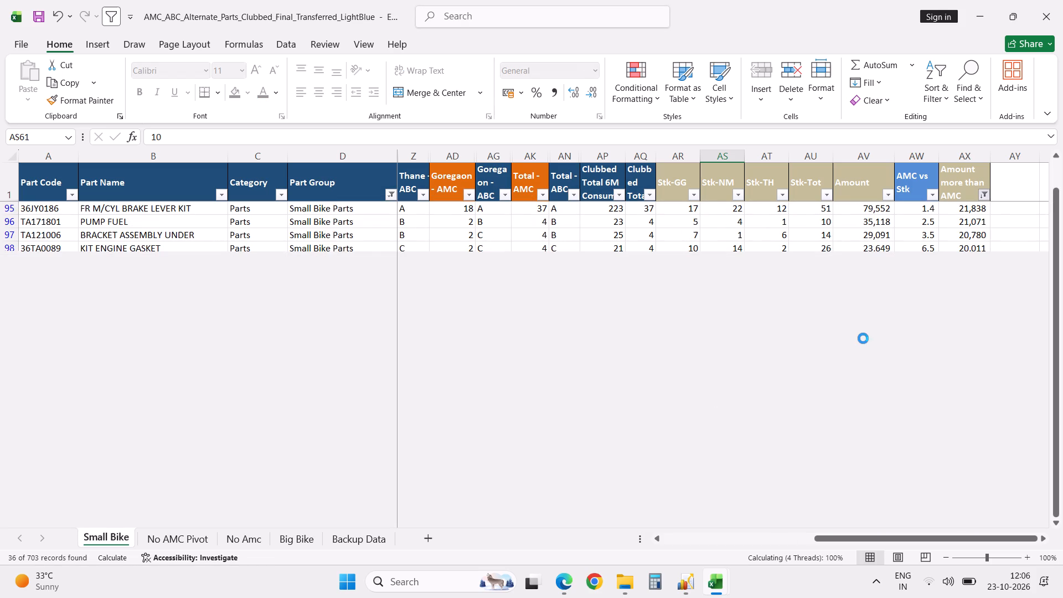
pyautogui.click(962, 179)
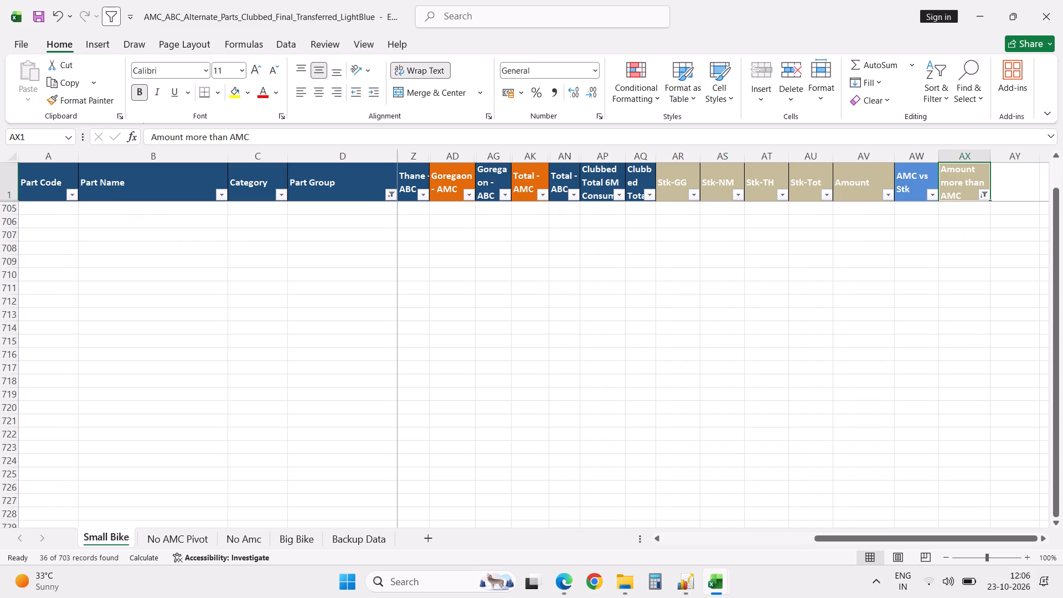
pyautogui.press('Down')
pyautogui.press('Down')
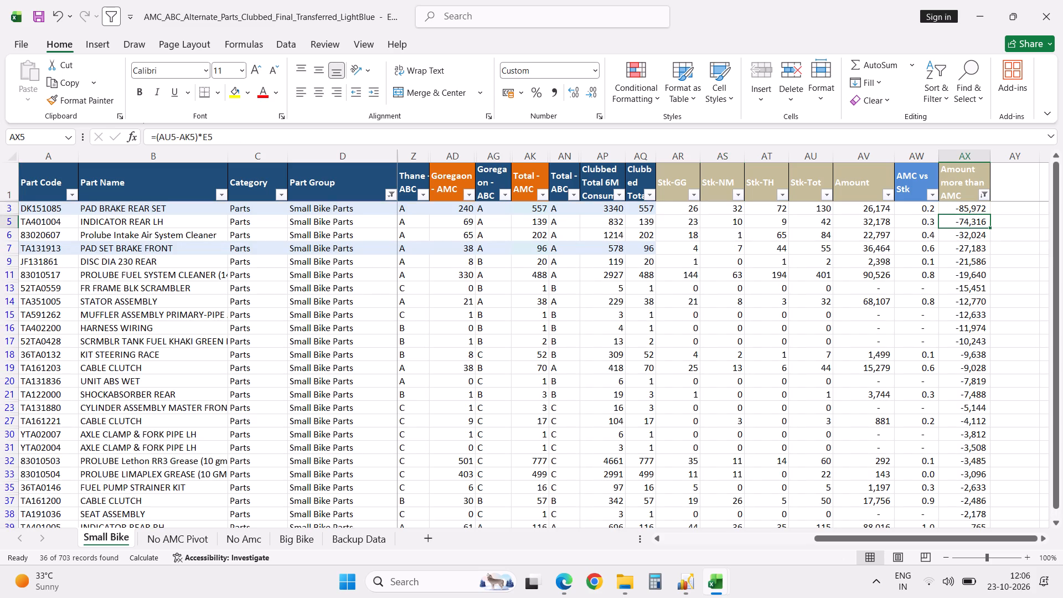
pyautogui.press('Up')
pyautogui.press('Up')
pyautogui.press('Down')
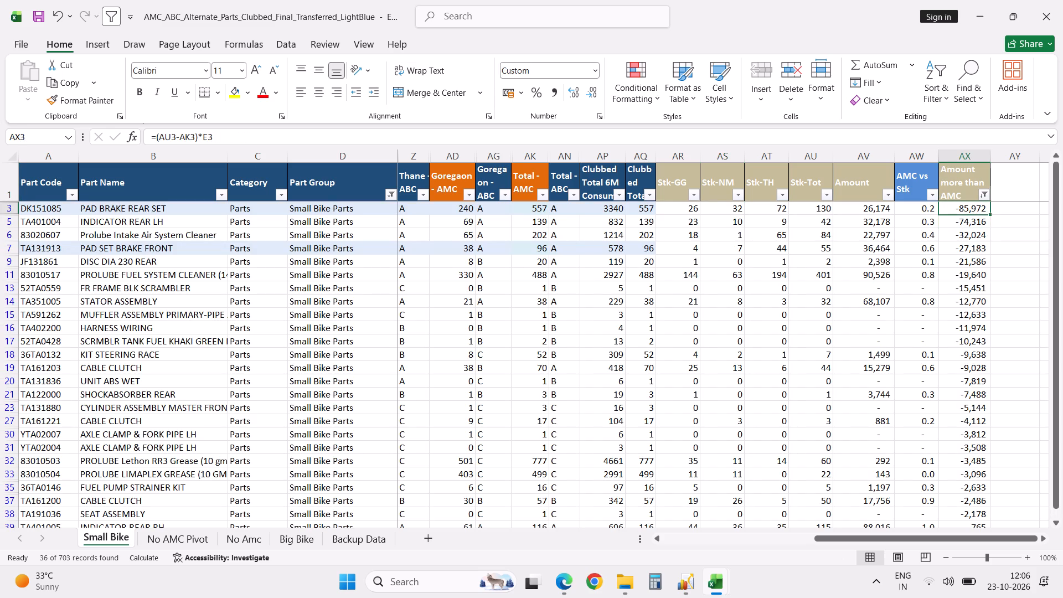
# Change the Part Group filter from Small Bike Parts to Small Bike Oil only.
pyautogui.click(391, 195)
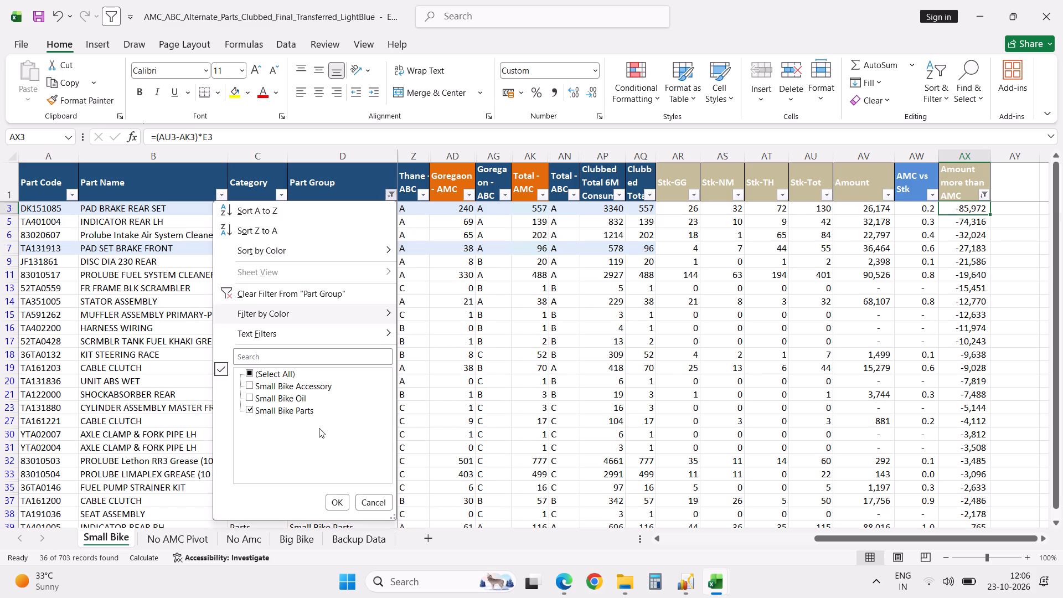
pyautogui.click(297, 399)
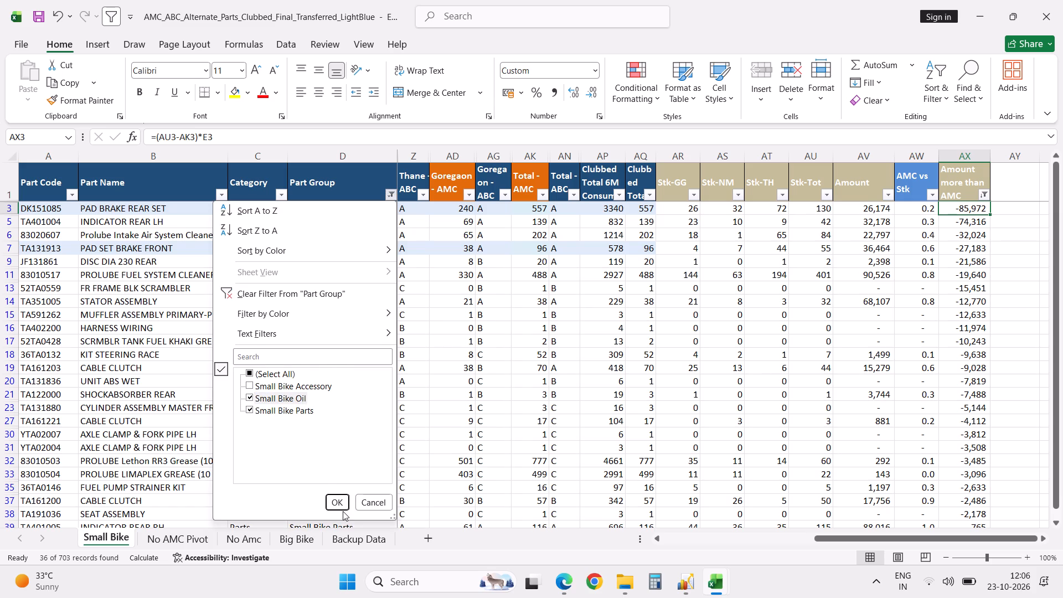
pyautogui.click(342, 505)
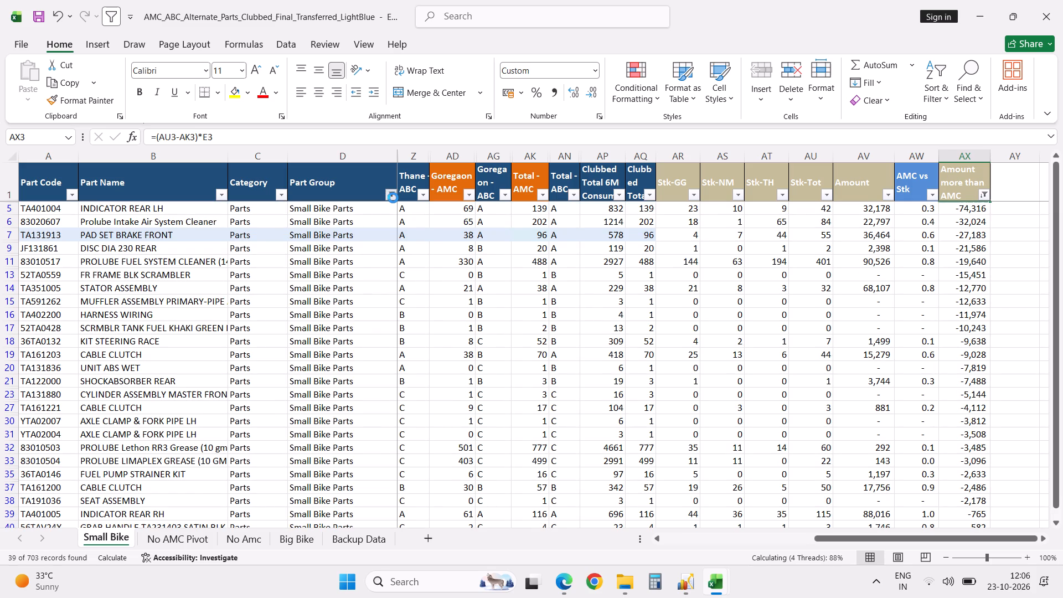
pyautogui.click(389, 199)
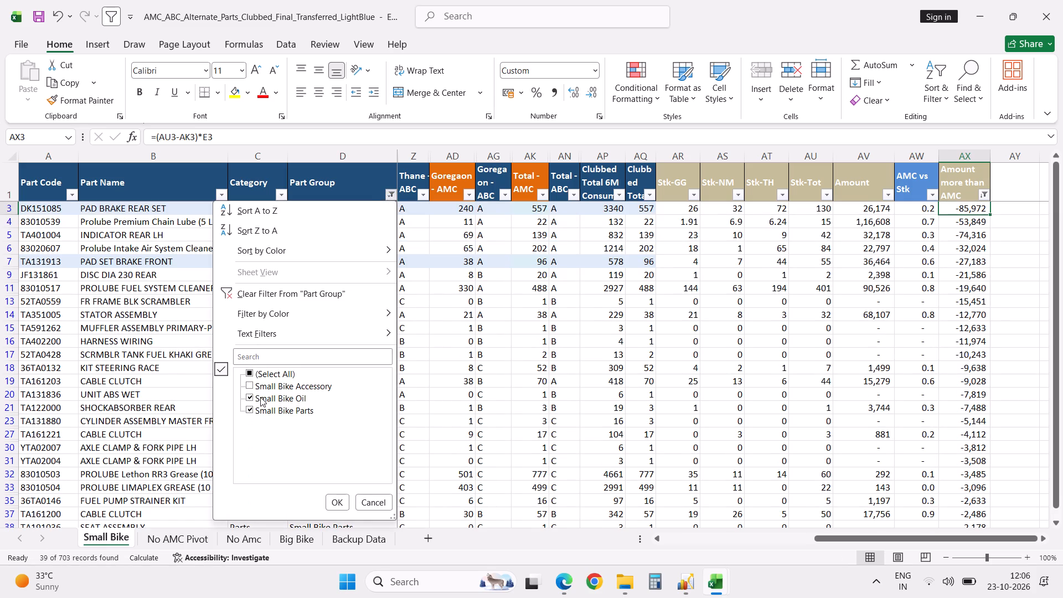
pyautogui.click(276, 409)
pyautogui.click(332, 502)
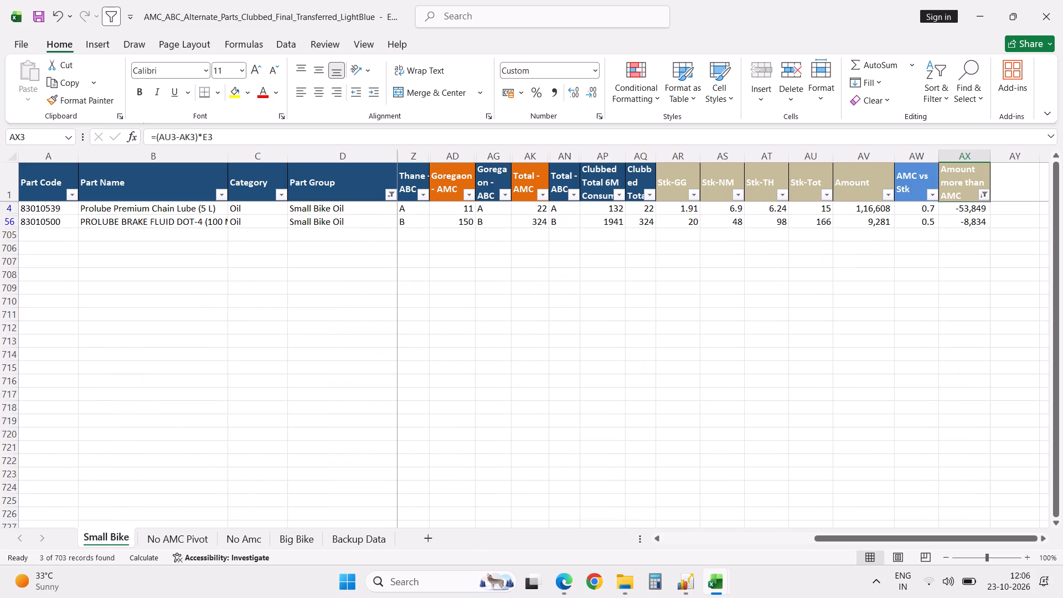
# Examine the filtered oils, checking Total AMC, Stk-Tot, Amount and Amount more than AMC for PROLUBE FULLY SYNTHETIC 10W50.
pyautogui.press('Down')
pyautogui.press('Down')
pyautogui.press('Up')
pyautogui.press('Up')
pyautogui.press('Up')
pyautogui.press('Up')
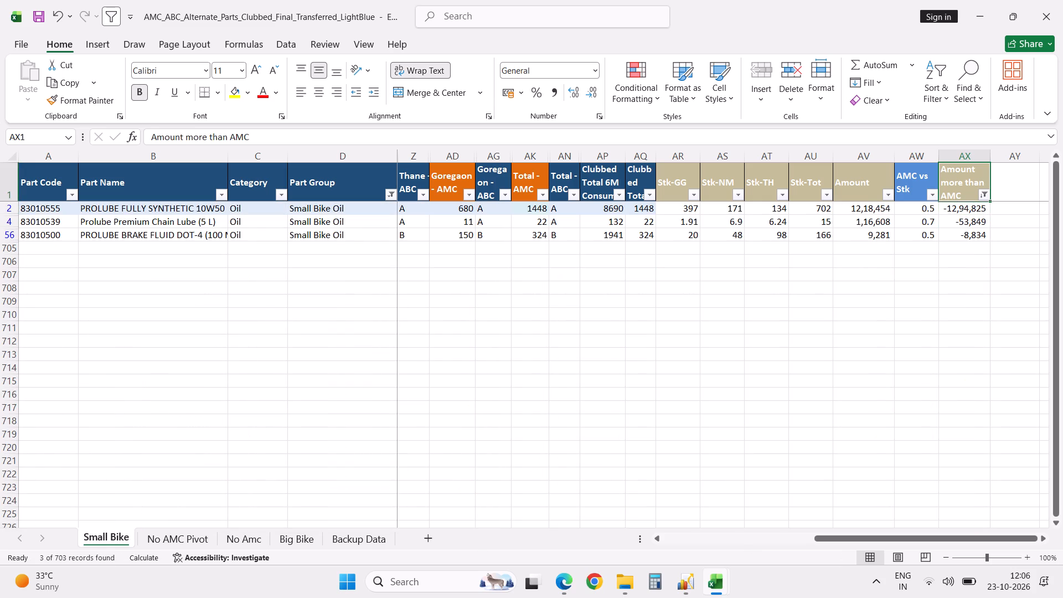
pyautogui.press('Up')
pyautogui.press('Down')
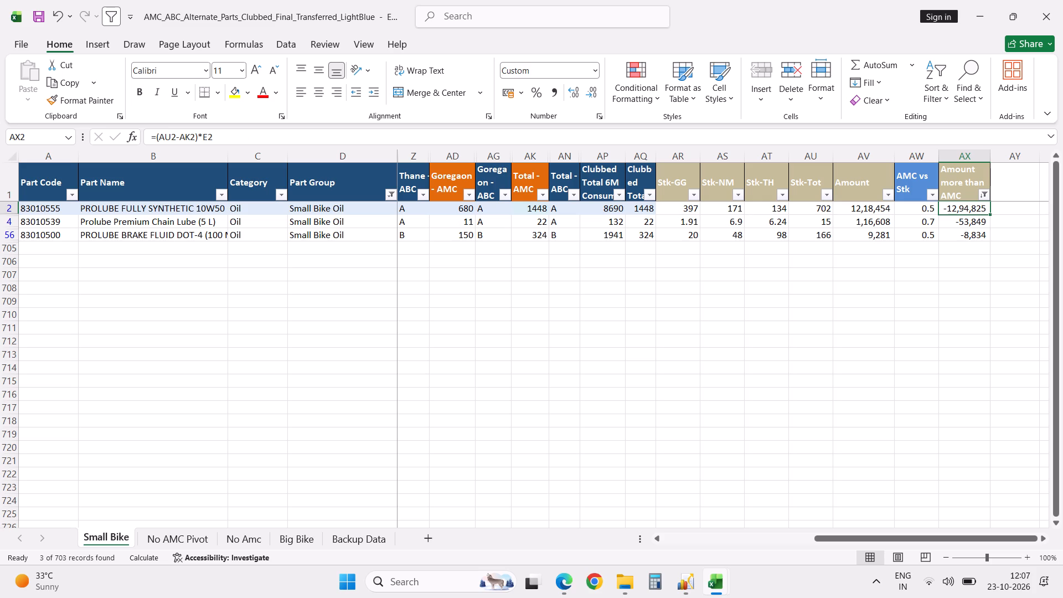
pyautogui.hotkey('shift', 'space')
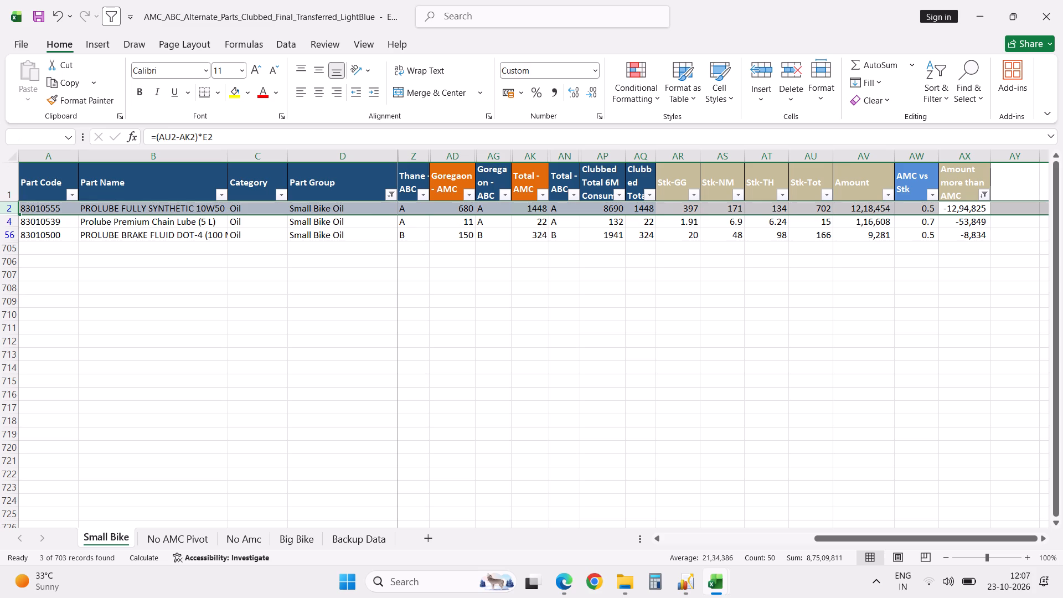
pyautogui.click(687, 337)
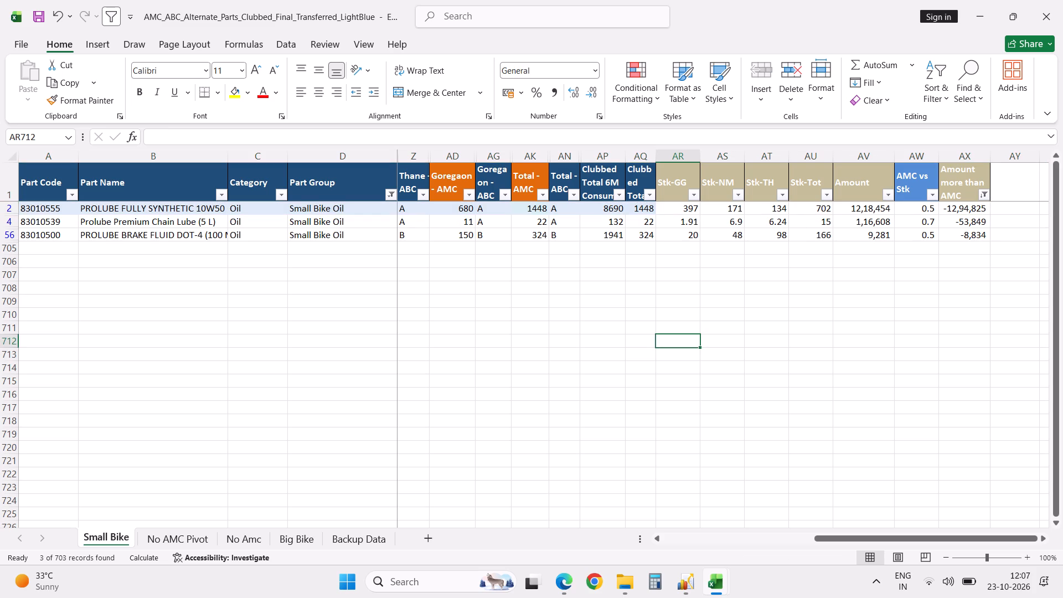
pyautogui.click(529, 212)
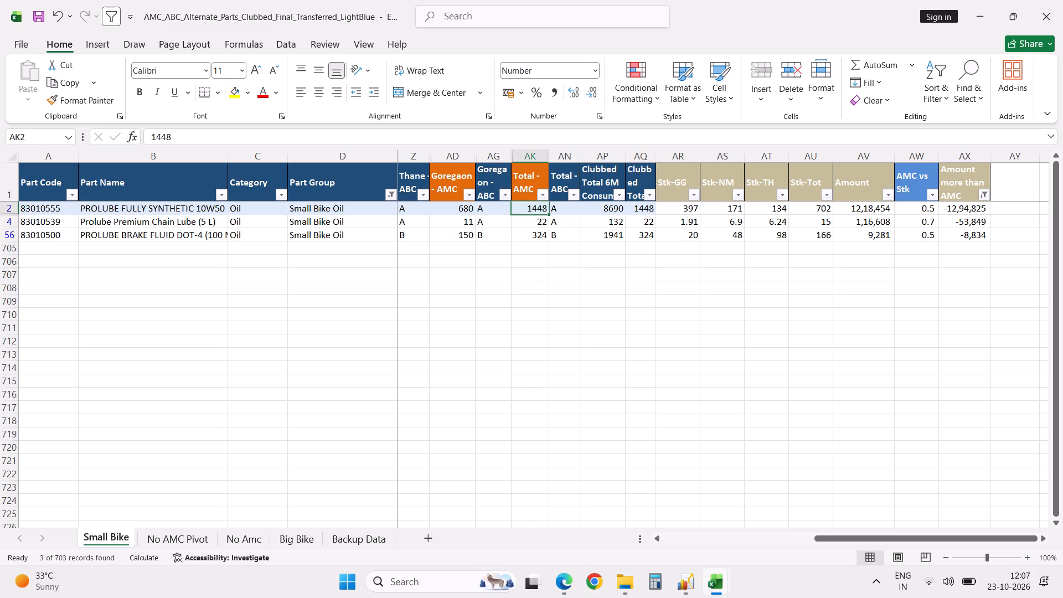
pyautogui.click(824, 212)
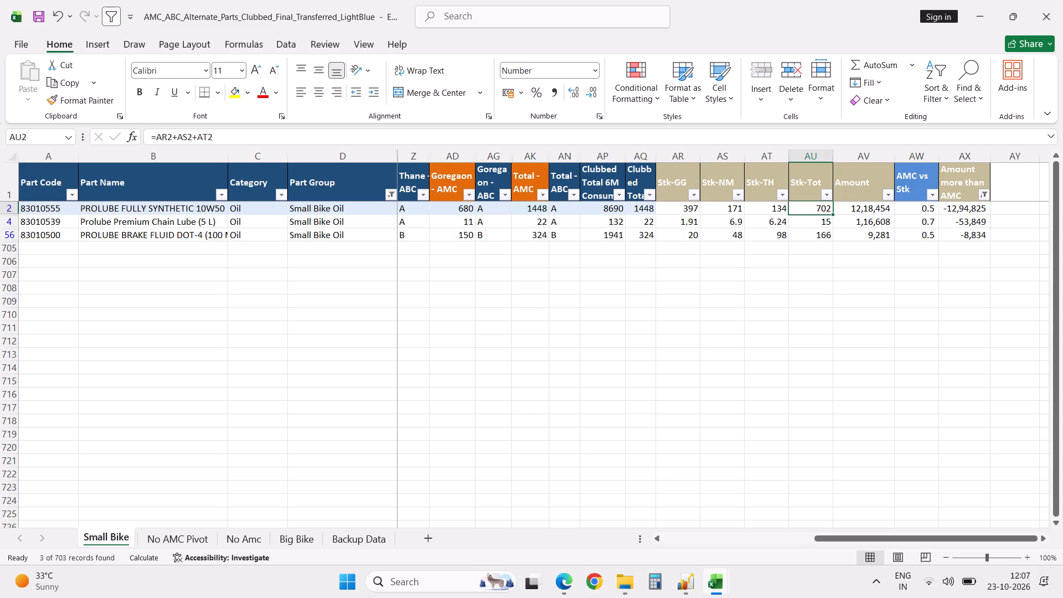
pyautogui.click(865, 210)
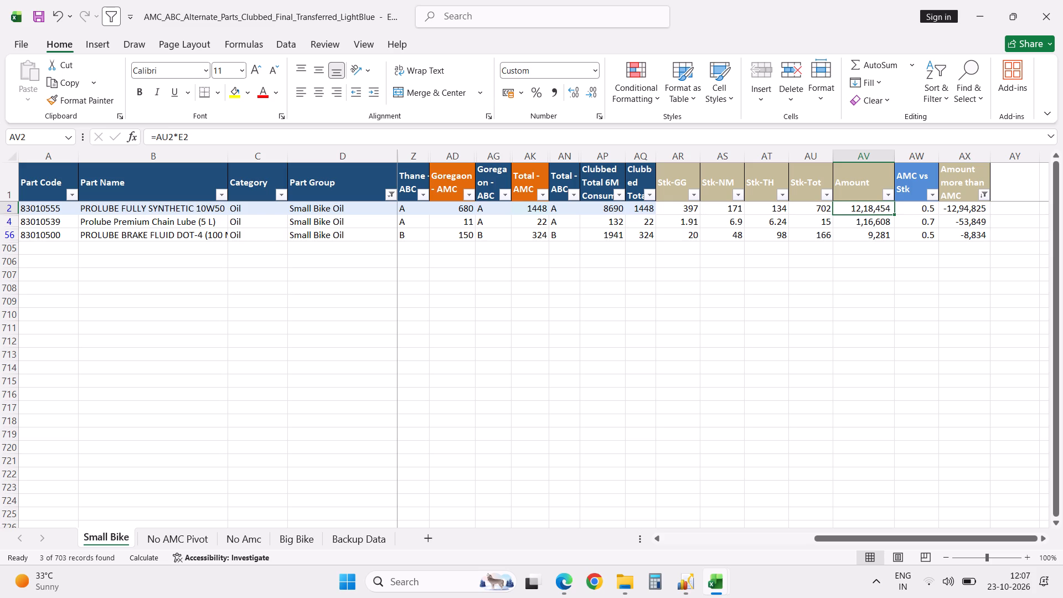
pyautogui.click(803, 209)
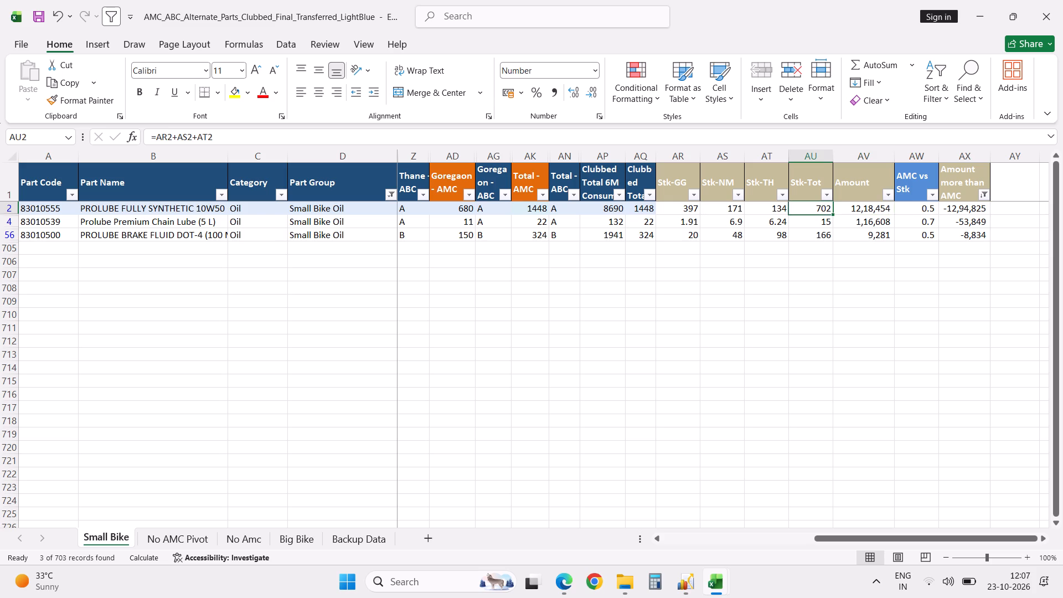
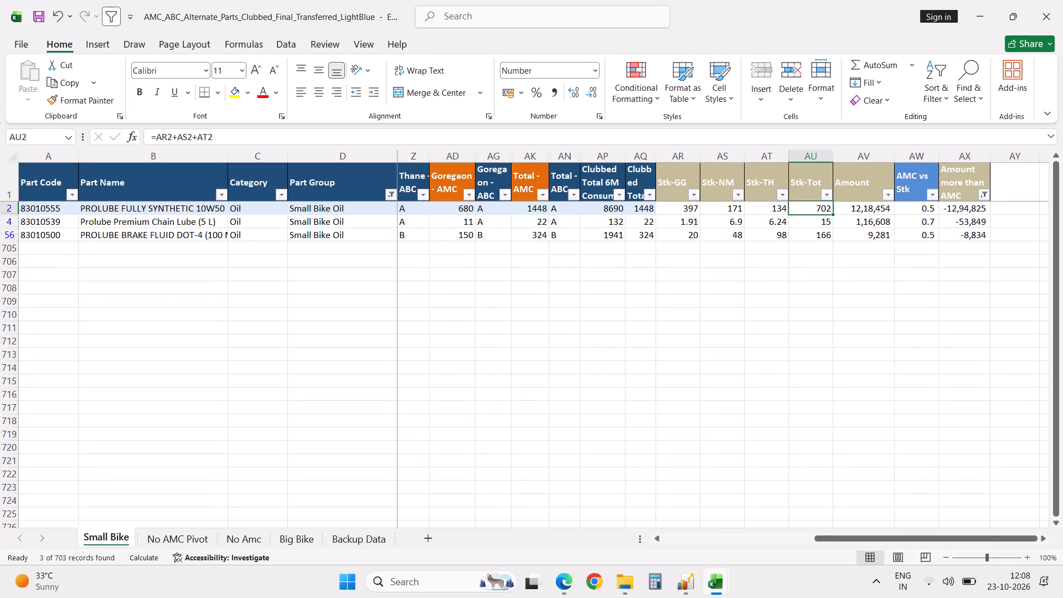
# Compare Clubbed Total 6M Consumption with Stk-Tot for PROLUBE FULLY SYNTHETIC 10W50.
pyautogui.click(615, 209)
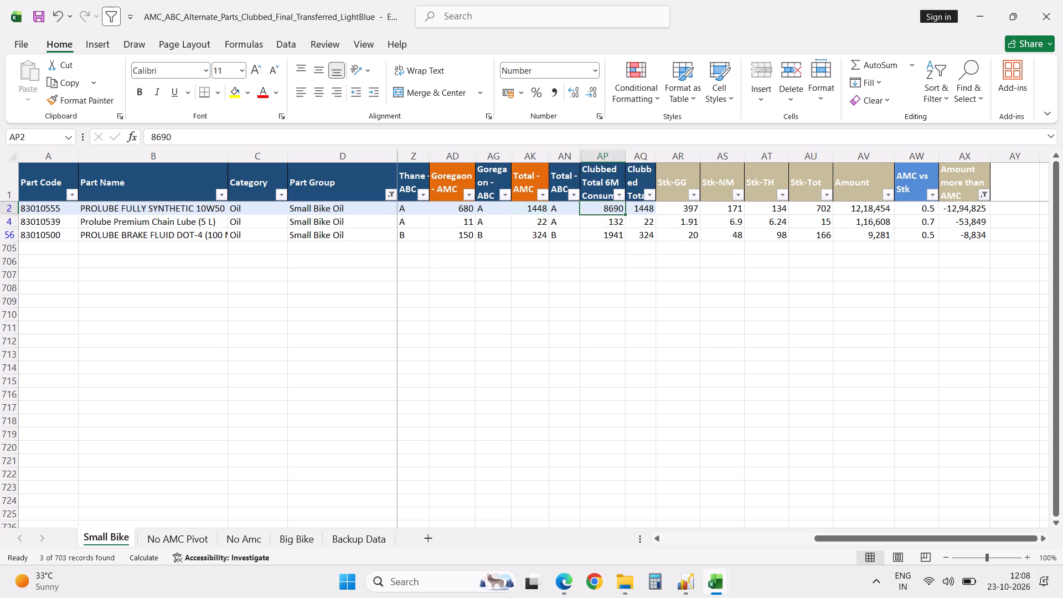
pyautogui.click(817, 212)
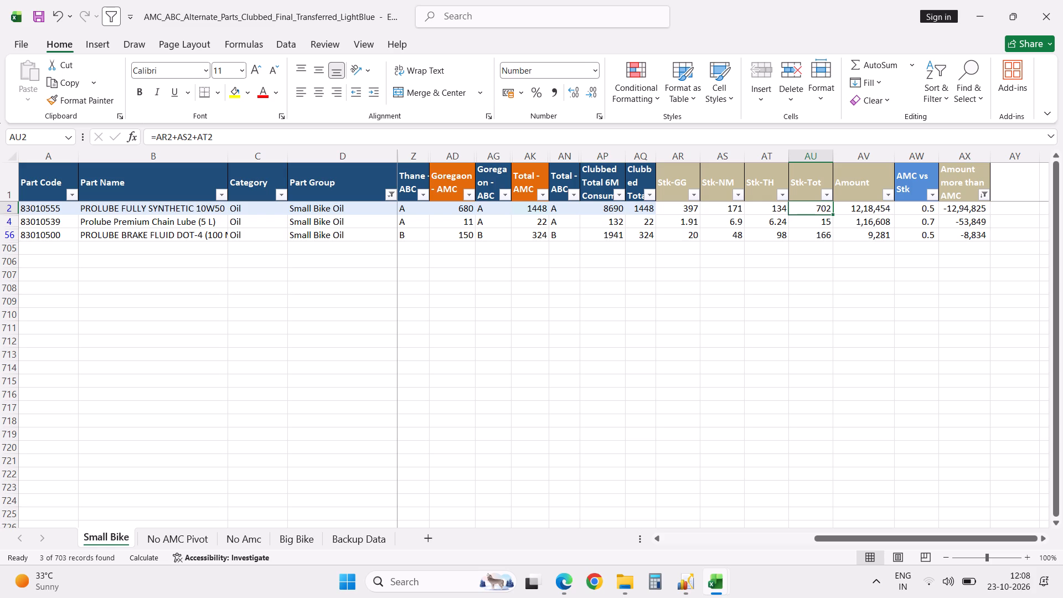
# Copy the part code 83010555 of PROLUBE FULLY SYNTHETIC 10W50.
pyautogui.click(60, 205)
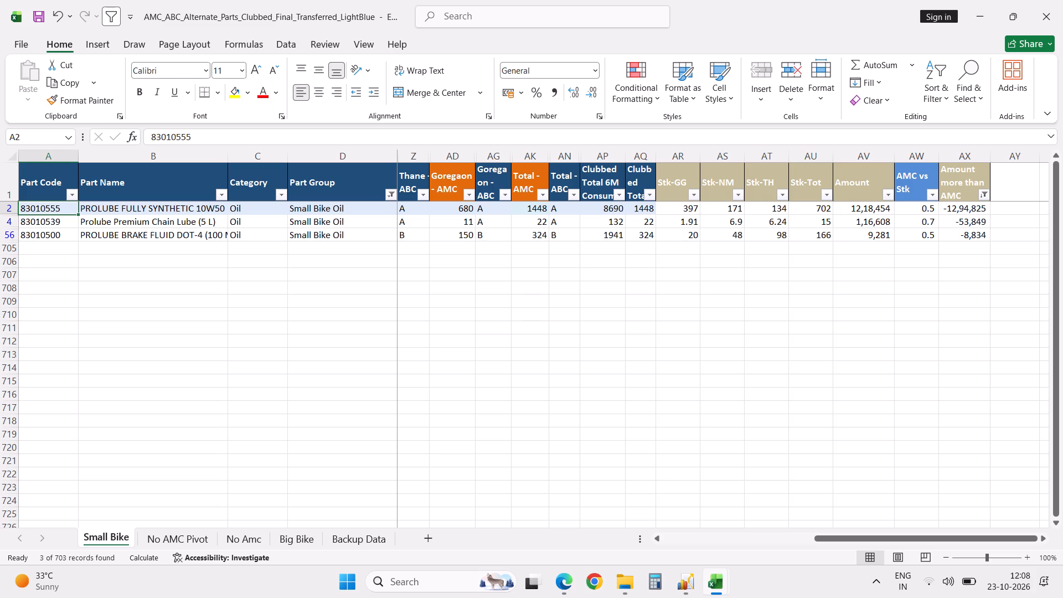
pyautogui.hotkey('ctrl', 'c')
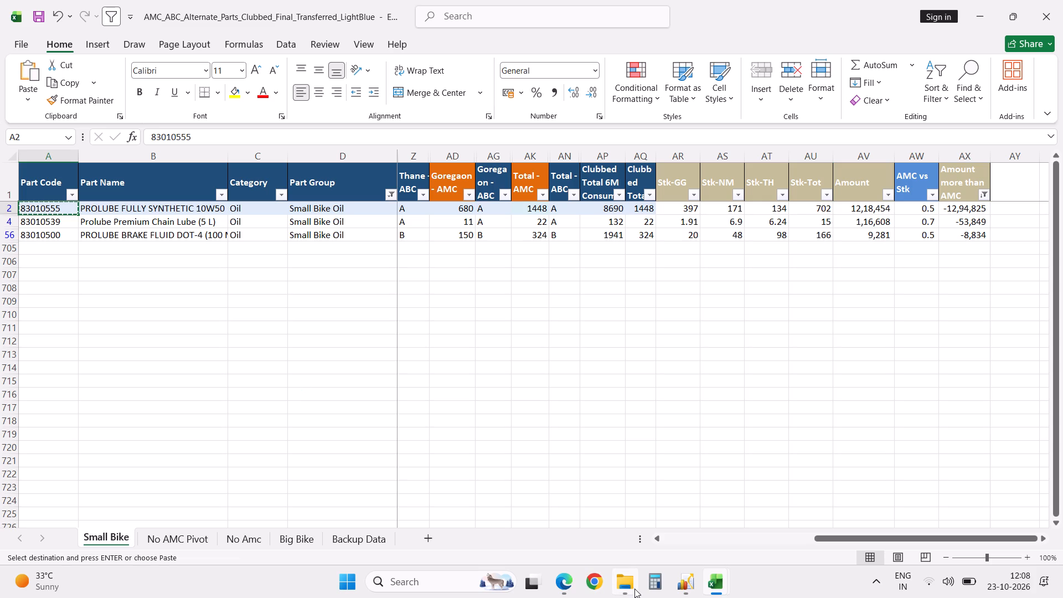
# Switch to File Explorer and open the Pcal11 workbook from the Apurva Sir Reports folder in Downloads.
pyautogui.click(631, 587)
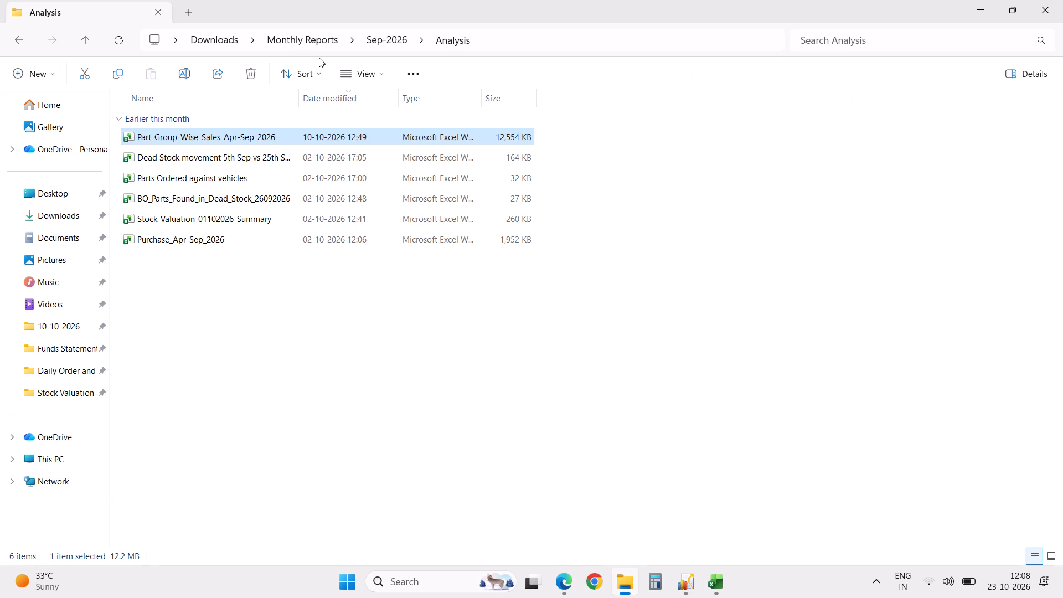
pyautogui.click(306, 40)
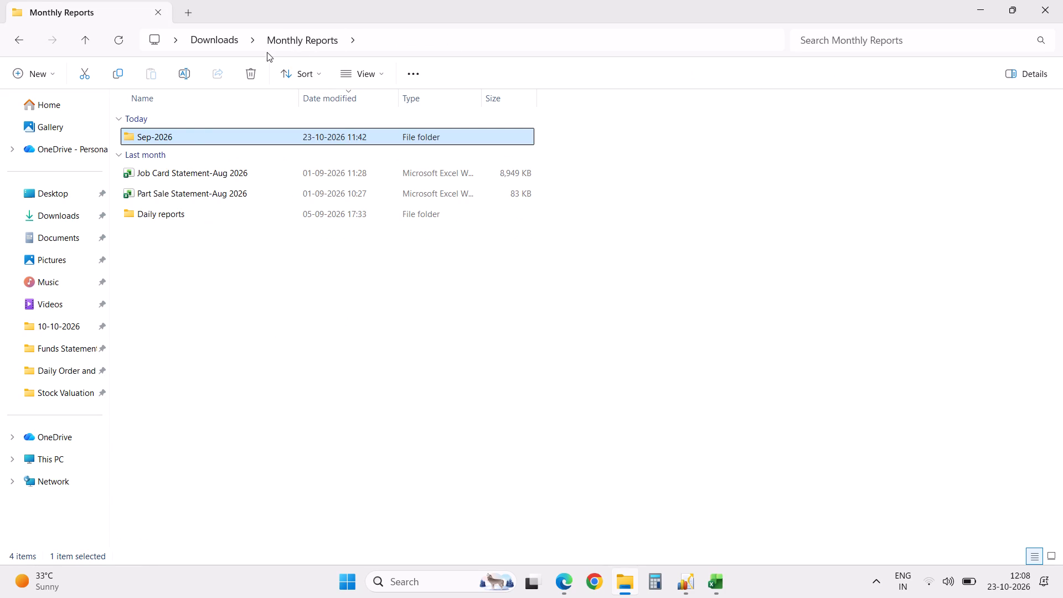
pyautogui.click(224, 42)
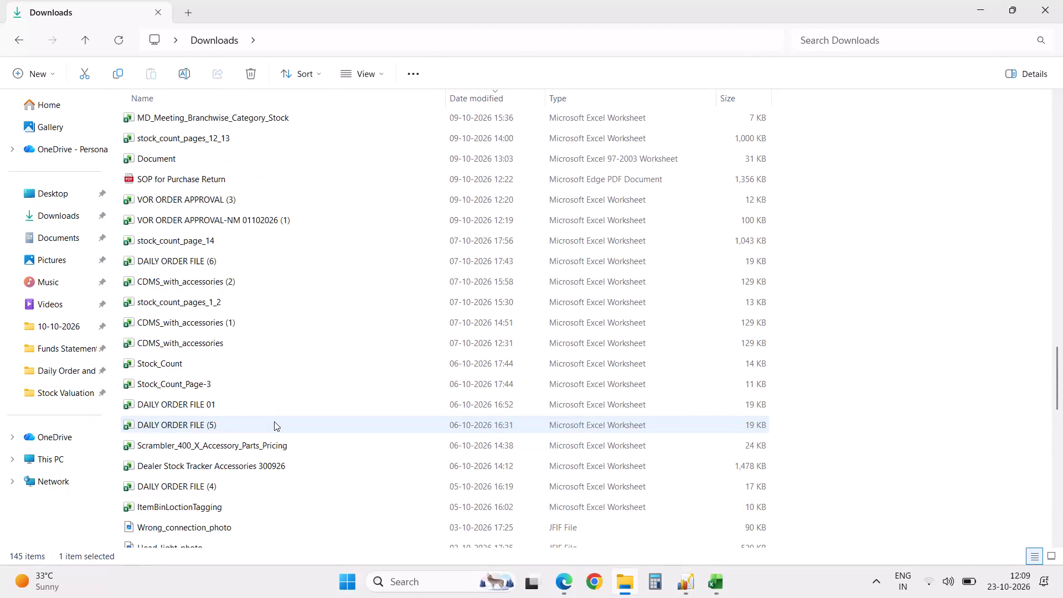
pyautogui.write('aaaaa')
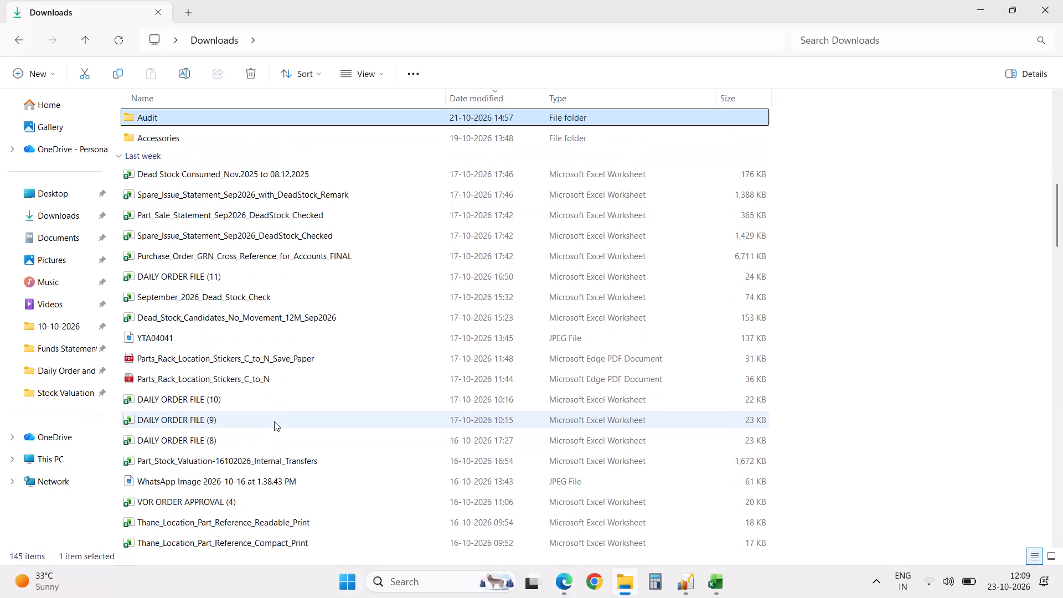
pyautogui.write('aa')
pyautogui.write('aa')
pyautogui.press('Down')
pyautogui.press('Down')
pyautogui.press('Down')
pyautogui.press('Return')
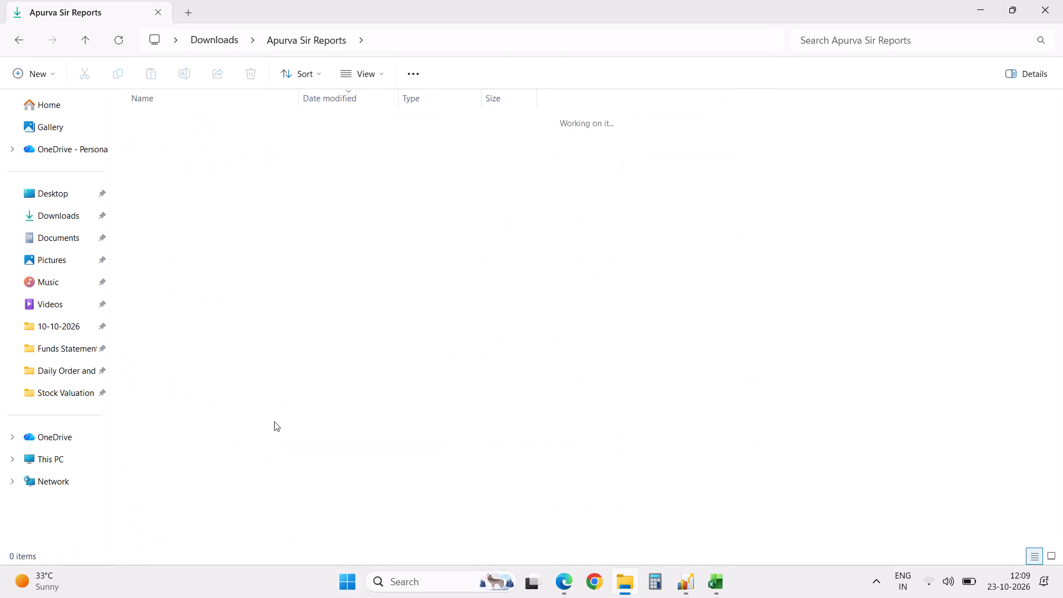
pyautogui.press('Down')
pyautogui.press('Return')
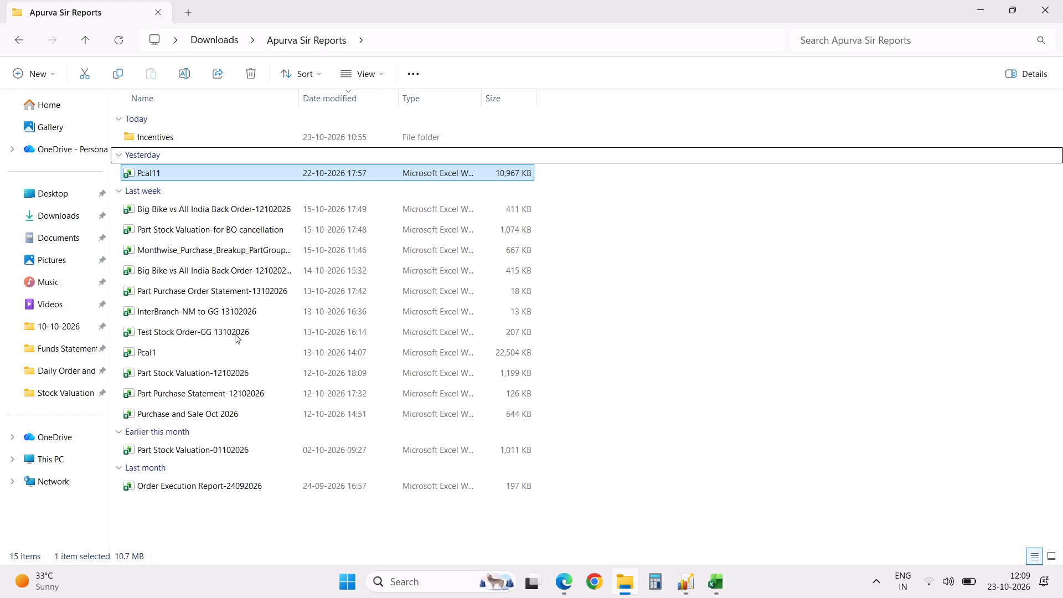
pyautogui.doubleClick(189, 172)
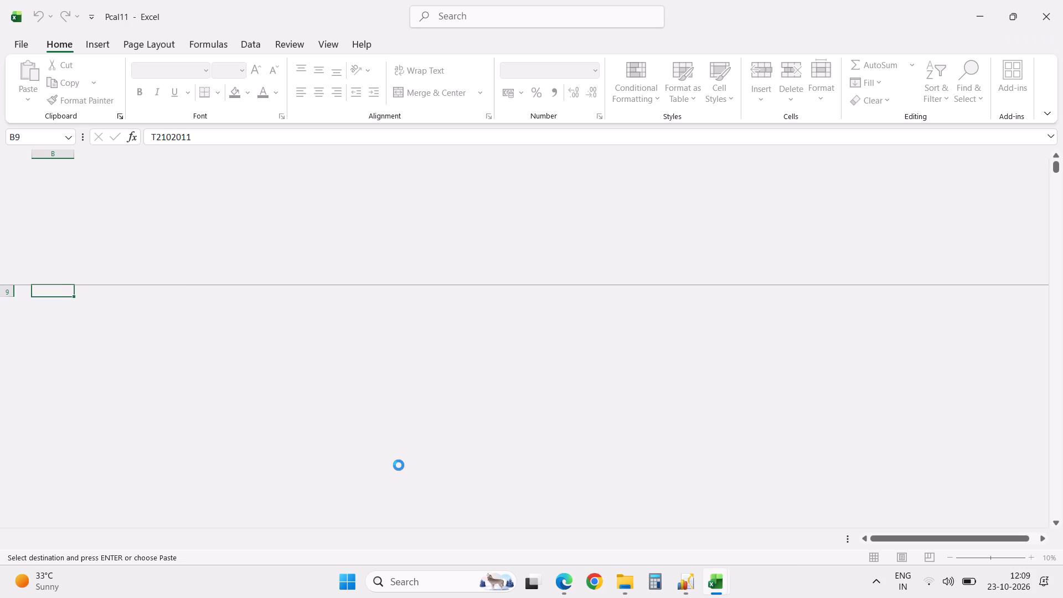
# Paste part code 83010555 into the first Part Number row of the Calculator sheet and check its Remarks / Action entry.
pyautogui.hotkey('ctrl', 'v')
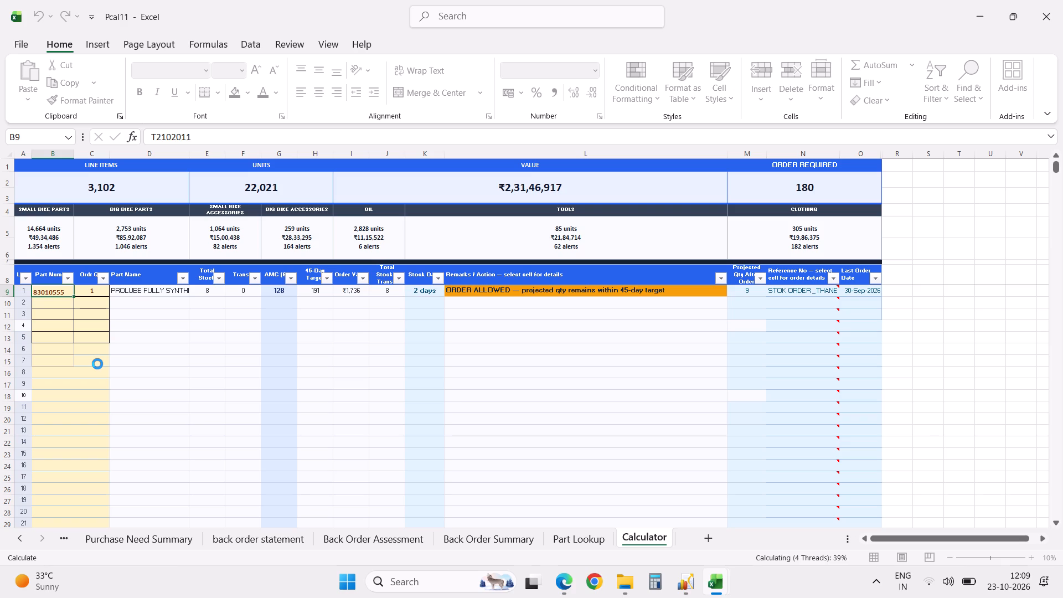
pyautogui.click(559, 288)
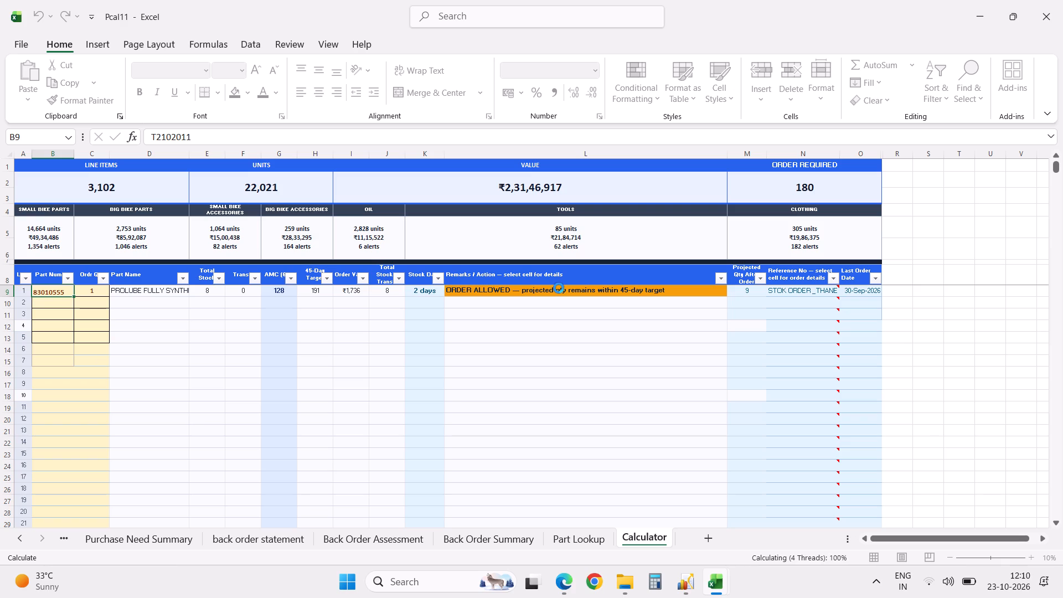